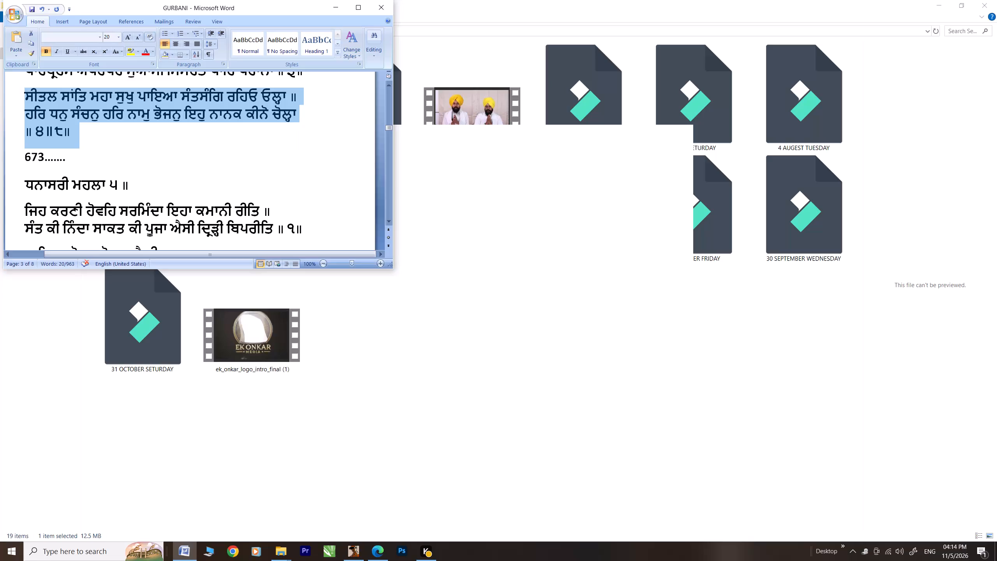
Insert the heading line "MONDAY PATH" above "ਧਨਾਸਰੀ ਮਹਲਾ ੫ ॥" below 673 and save the document.
{"action": "left_click", "coordinate": [20, 184]}
{"action": "type", "text": "MONDAY"}
{"action": "key", "text": "space"}
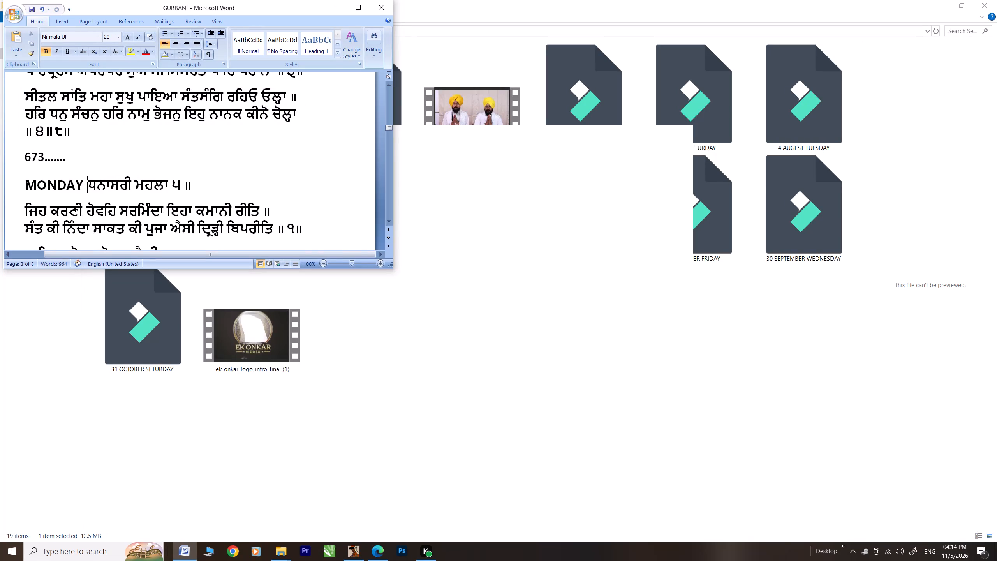
{"action": "type", "text": "PA"}
{"action": "type", "text": "TH"}
{"action": "key", "text": "Return"}
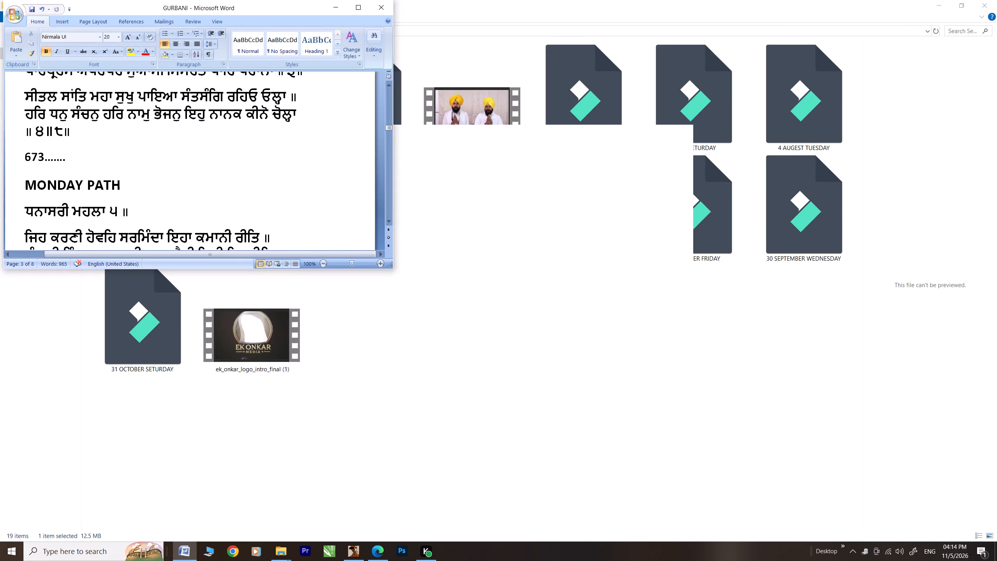
{"action": "key", "text": "ctrl+s"}
Minimize the file browser window behind the document.
{"action": "left_click", "coordinate": [938, 1]}
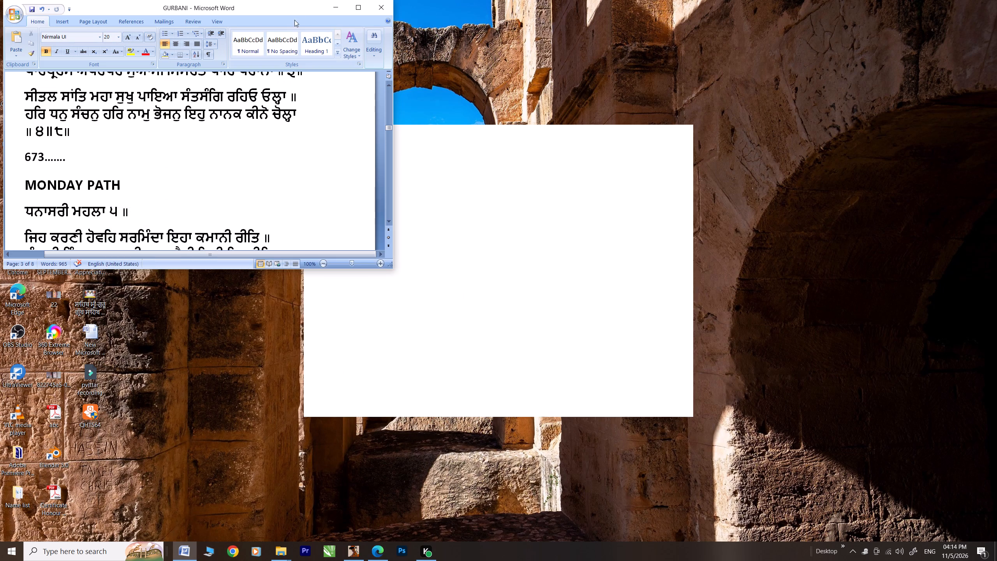
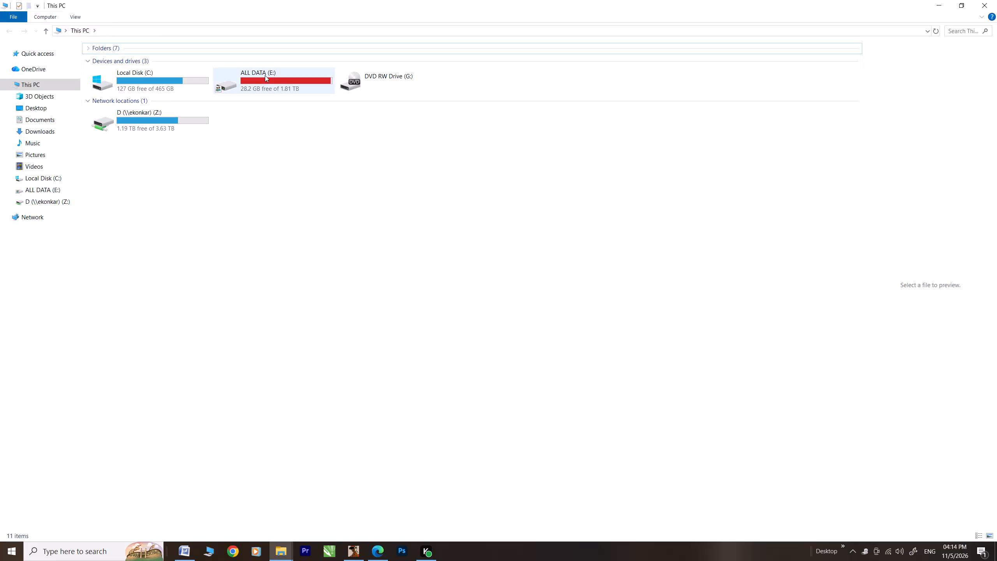
Copy the 8 NOVEMBER SUNDAY video from the MANJI SAHIB PATH READY folder on the ALL DATA (E:) drive.
{"action": "double_click", "coordinate": [267, 77]}
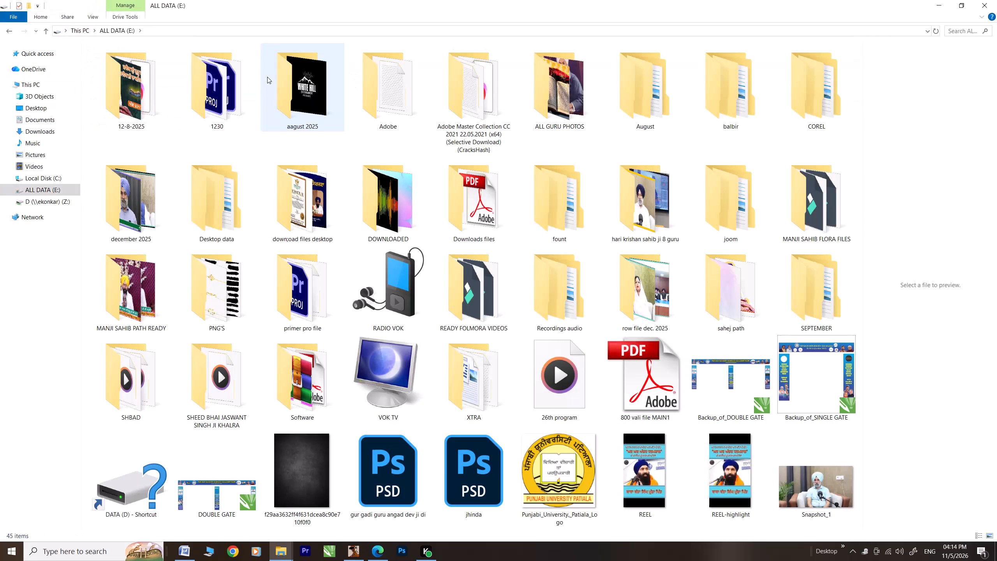
{"action": "double_click", "coordinate": [142, 291]}
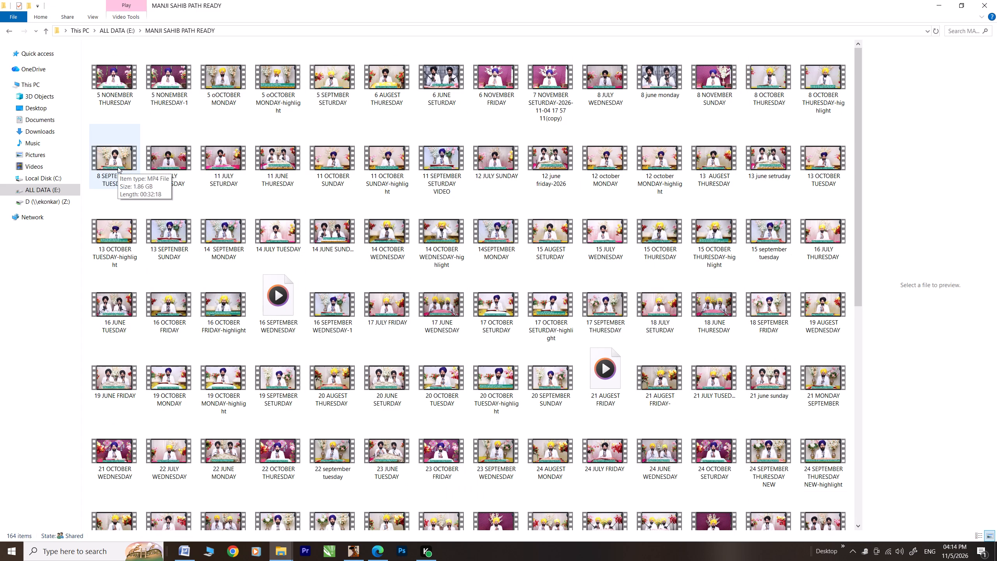
{"action": "right_click", "coordinate": [720, 77]}
{"action": "left_click", "coordinate": [763, 273]}
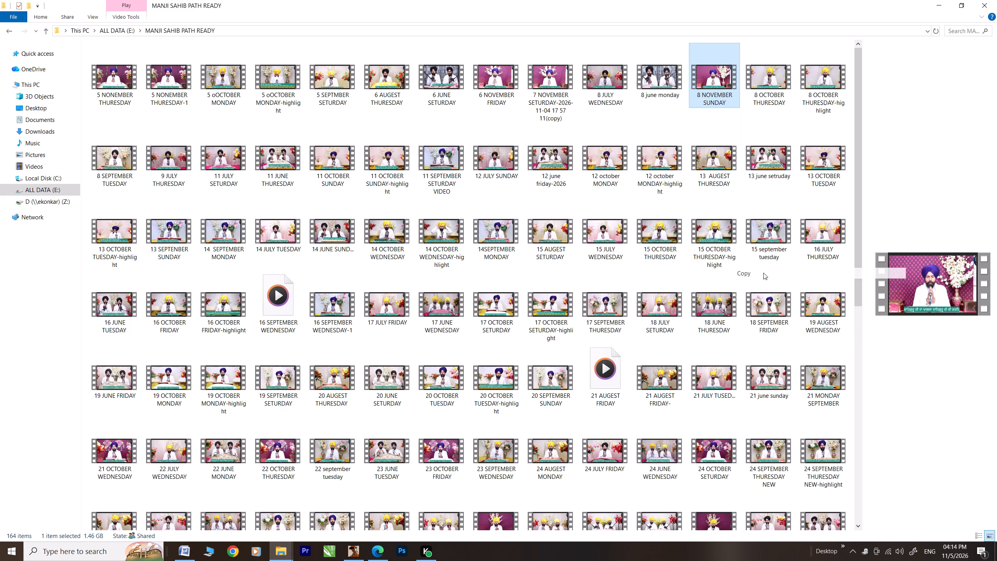
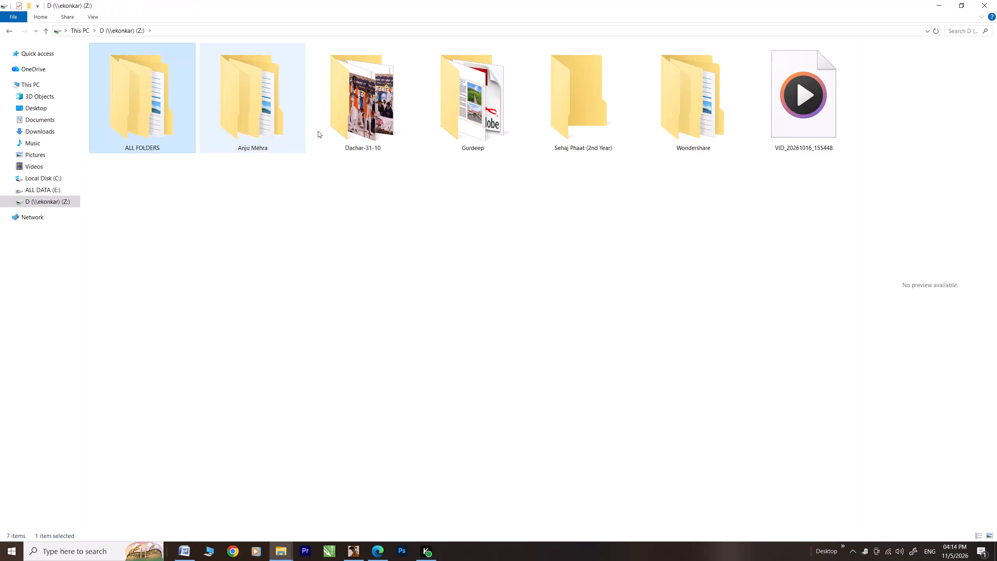
Paste the copied 8 NOVEMBER SUNDAY video into the Sehaj Phaat (2nd Year) folder on the network drive D (\\ekonkar) (Z:).
{"action": "left_click", "coordinate": [566, 112]}
{"action": "left_click", "coordinate": [566, 112]}
{"action": "left_click", "coordinate": [566, 112]}
{"action": "left_click", "coordinate": [566, 112]}
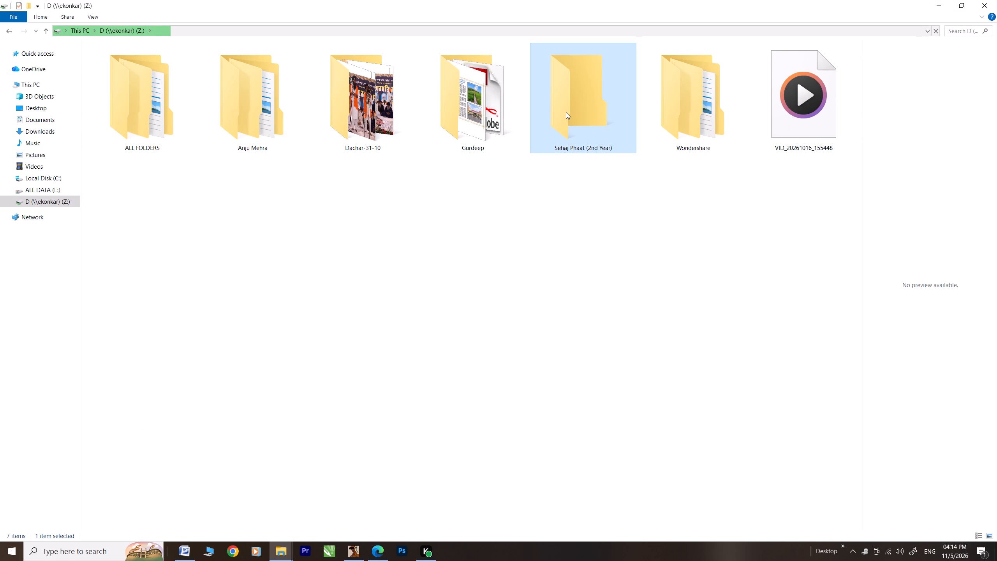
{"action": "double_click", "coordinate": [566, 112]}
{"action": "right_click", "coordinate": [264, 143]}
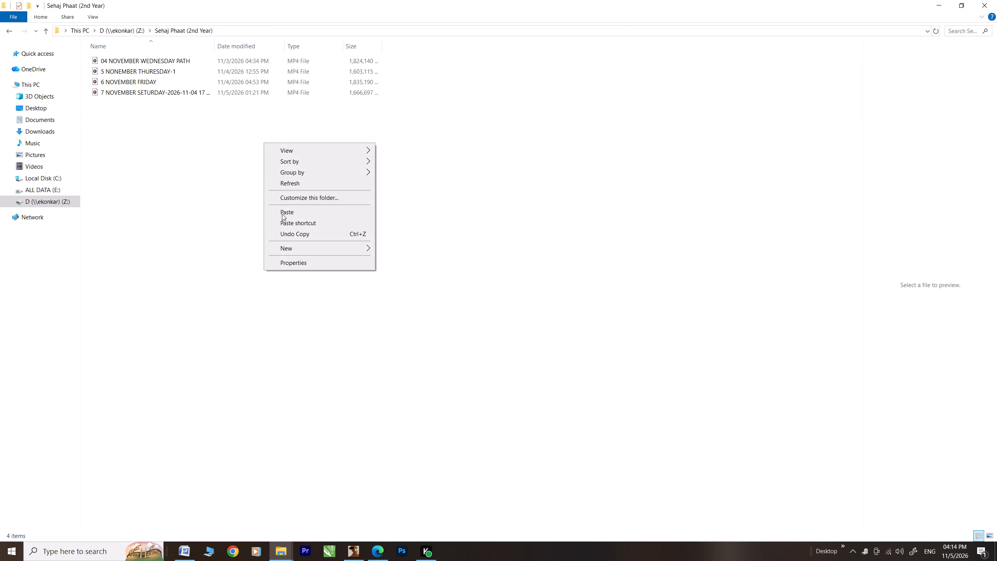
{"action": "left_click", "coordinate": [285, 209]}
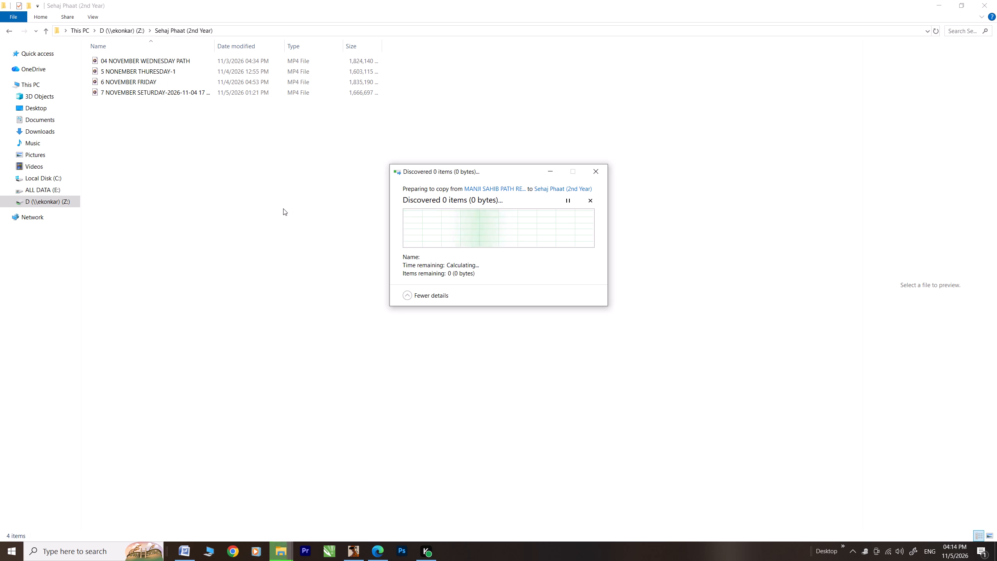
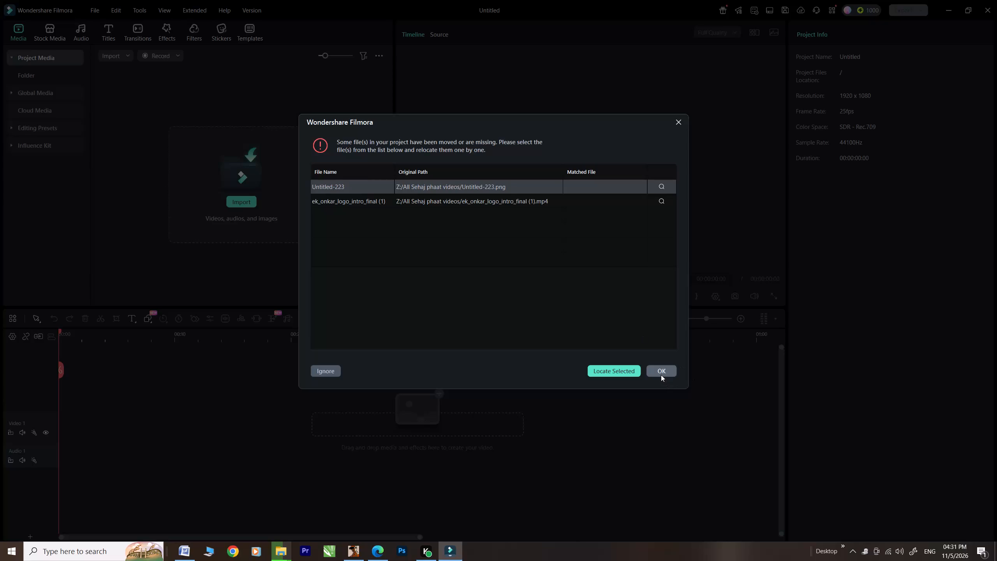
Skip relocating the missing files and import video 169 from the shej path rough file folder into the 9 NOVEMBER MONDAY project.
{"action": "left_click", "coordinate": [661, 373]}
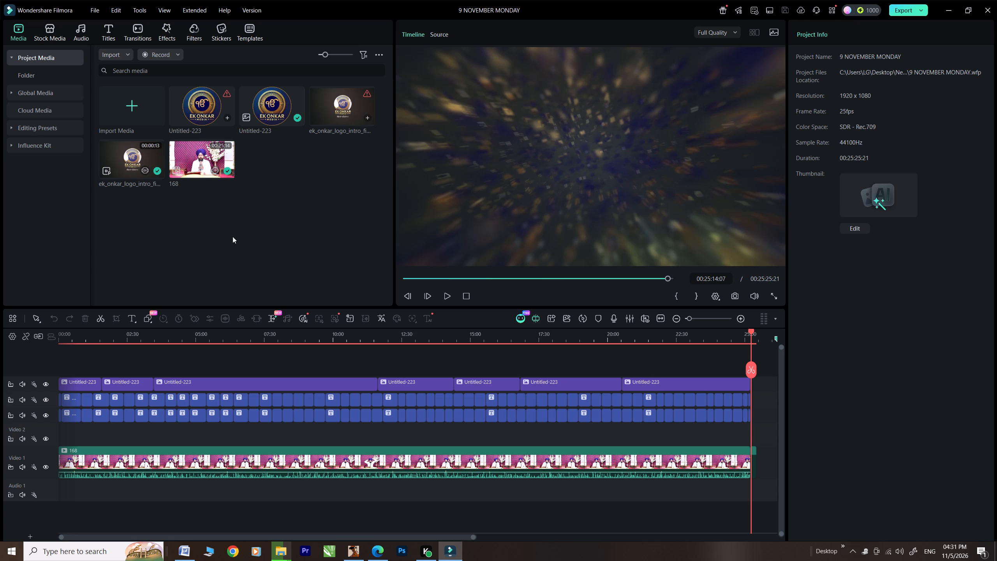
{"action": "left_click", "coordinate": [132, 107]}
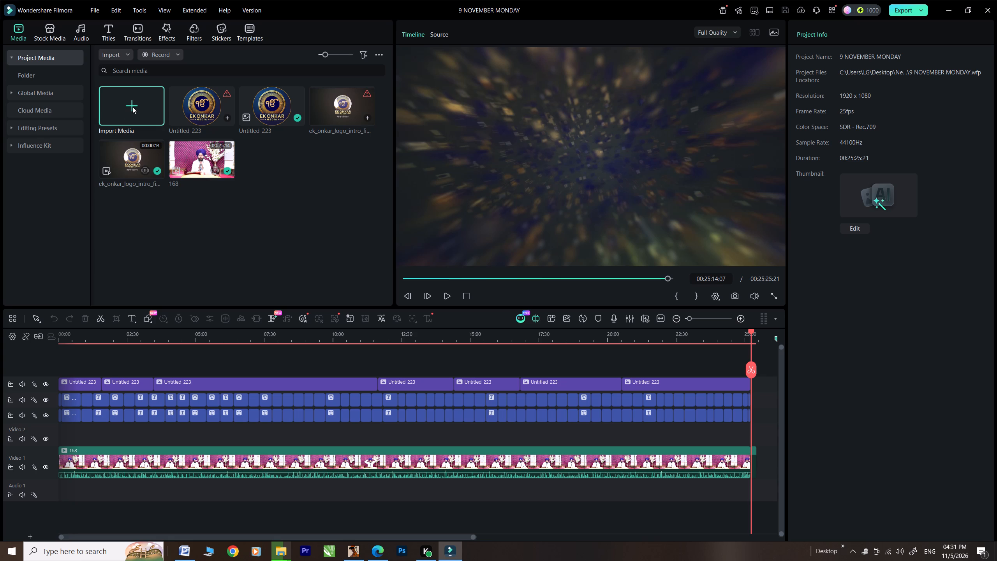
{"action": "scroll", "coordinate": [260, 219], "scroll_direction": "down", "scroll_amount": 4}
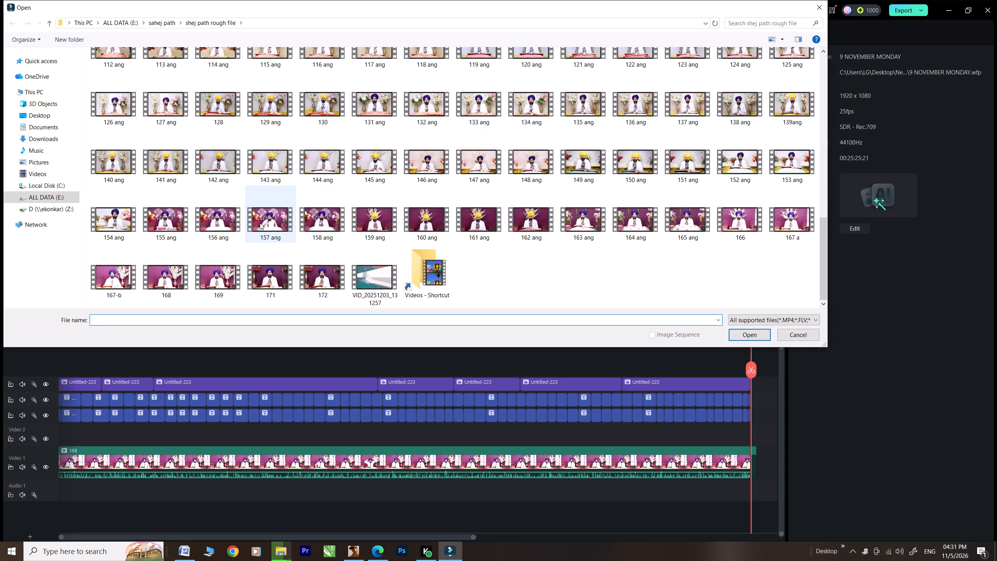
{"action": "left_click", "coordinate": [213, 275]}
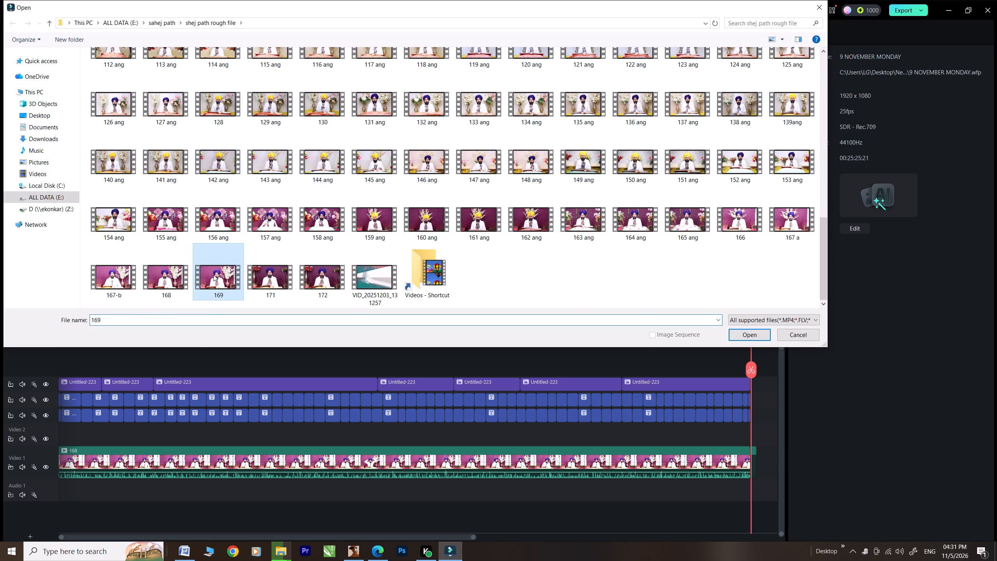
{"action": "left_click", "coordinate": [740, 335]}
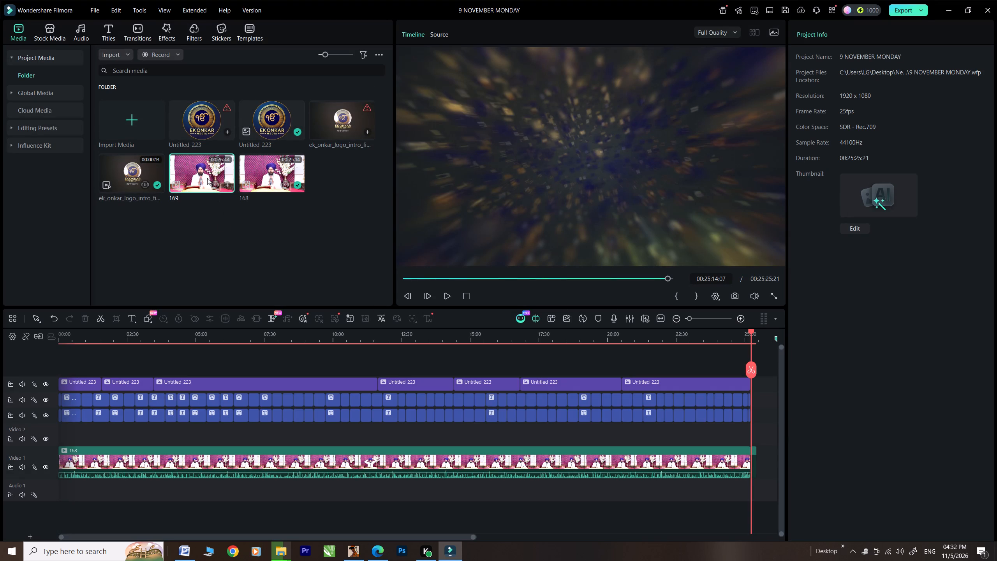
Delete video 168 from the project media together with its timeline clip.
{"action": "right_click", "coordinate": [270, 174]}
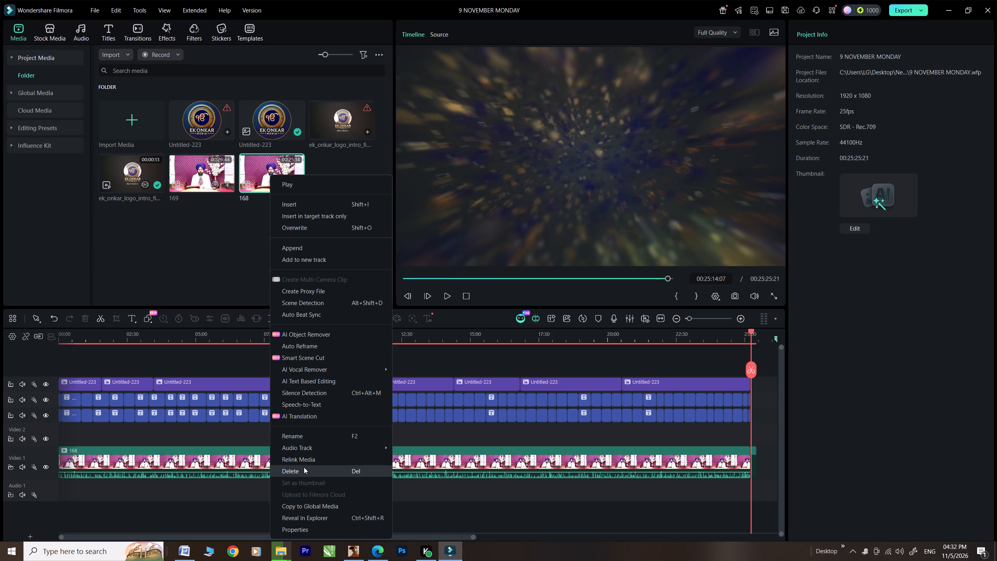
{"action": "left_click", "coordinate": [304, 467]}
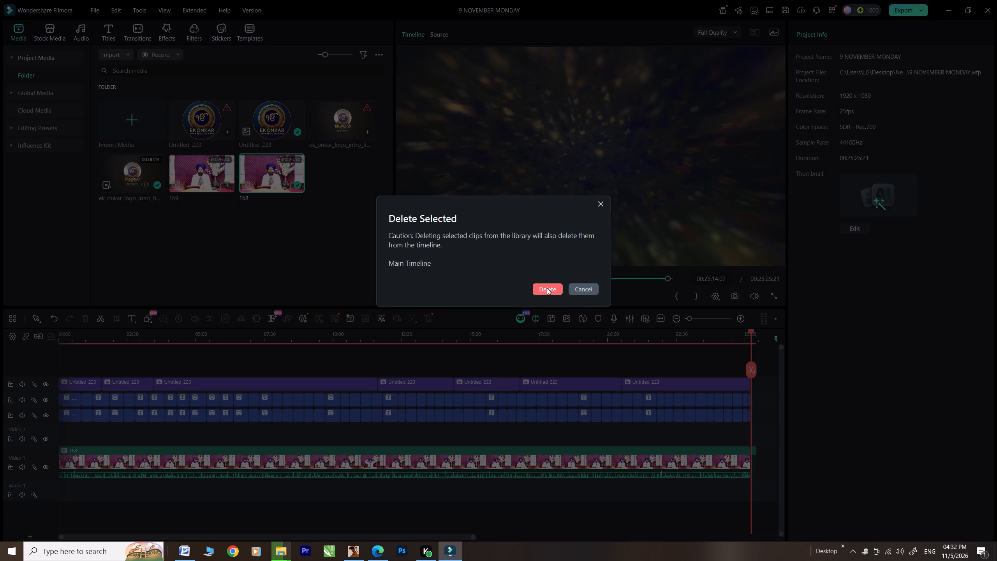
{"action": "left_click", "coordinate": [547, 288]}
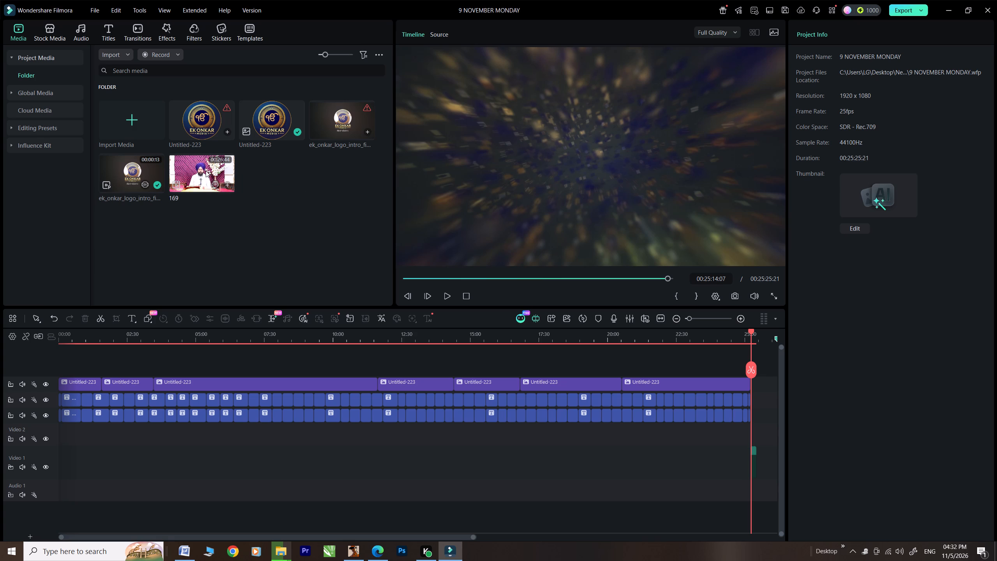
Place video 169 at the start of the Video 1 track.
{"action": "left_click_drag", "start_coordinate": [206, 171], "coordinate": [57, 453]}
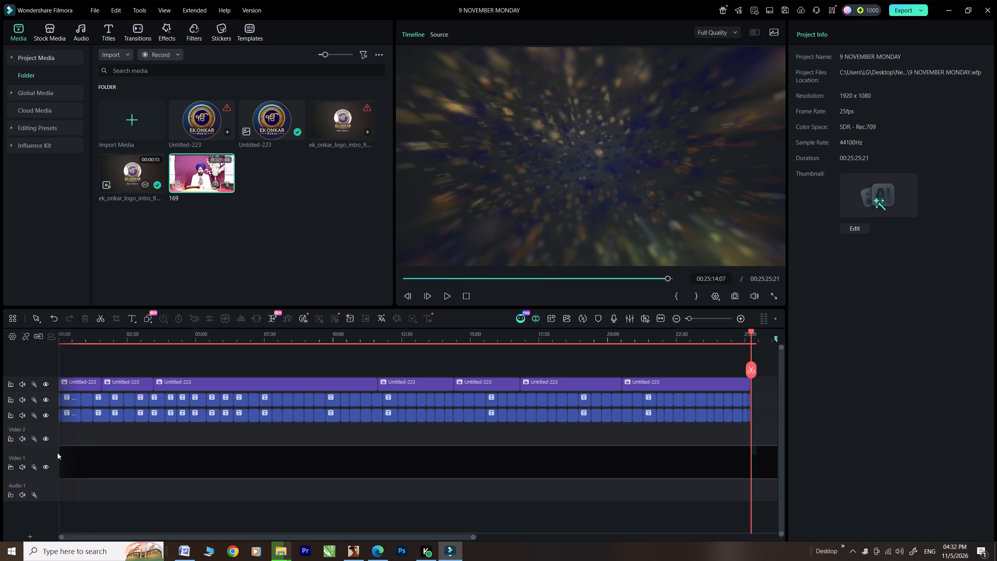
Cut the opening of clip 169 off at 00:00:02:04 and shift the remaining clip back to the timeline start.
{"action": "left_click_drag", "start_coordinate": [336, 336], "coordinate": [337, 337]}
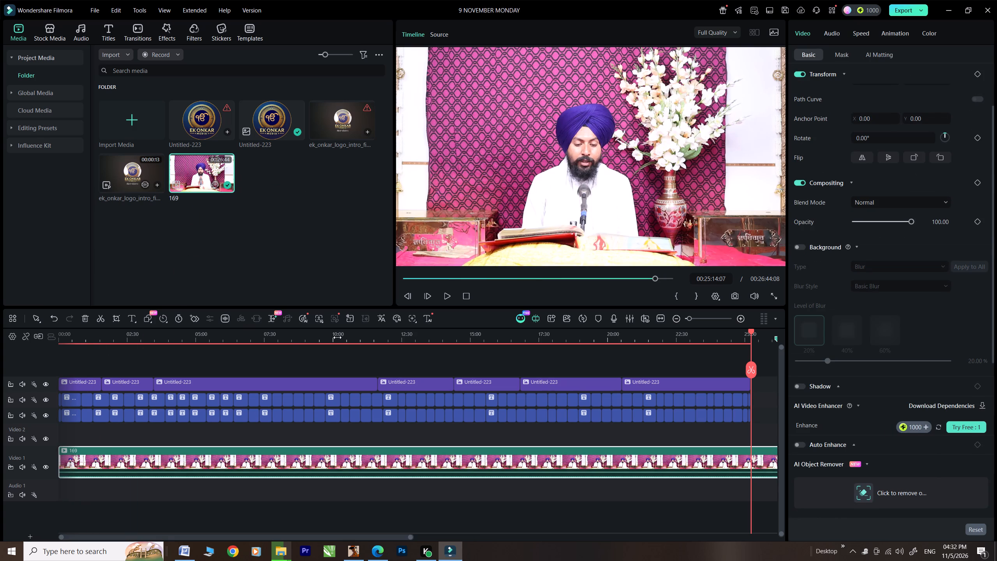
{"action": "left_click_drag", "start_coordinate": [337, 337], "coordinate": [576, 346]}
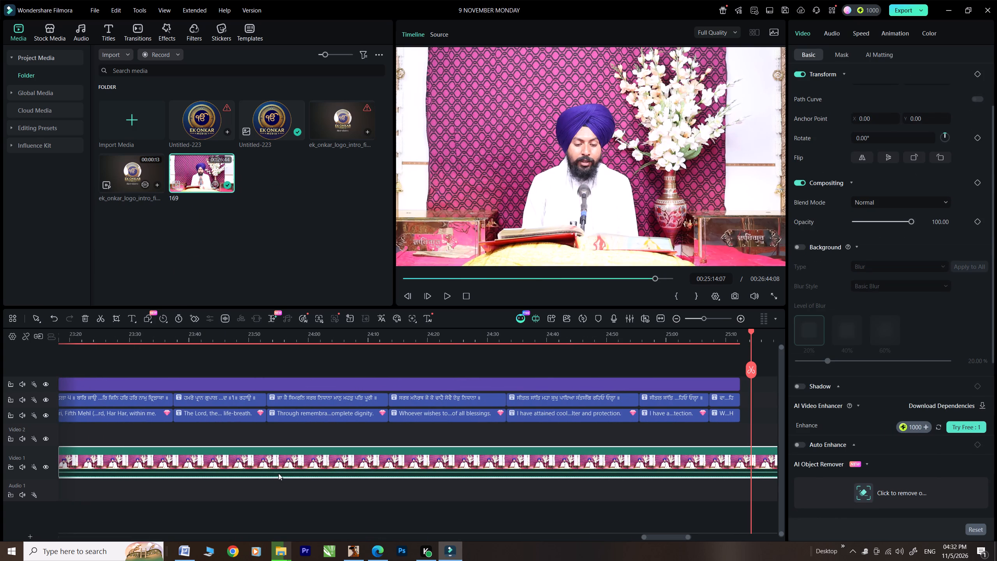
{"action": "left_click_drag", "start_coordinate": [277, 467], "coordinate": [233, 467]}
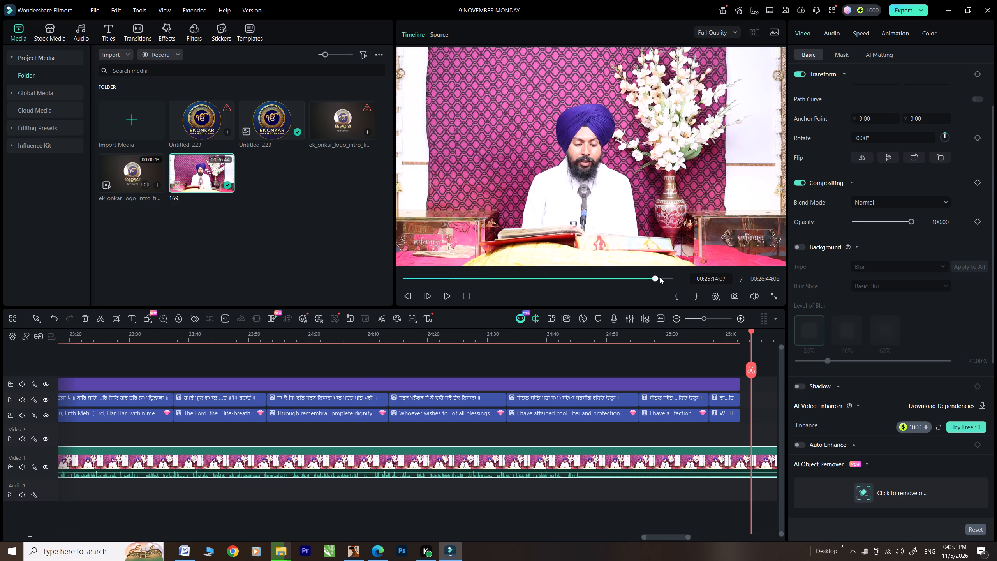
{"action": "left_click_drag", "start_coordinate": [656, 277], "coordinate": [375, 298]}
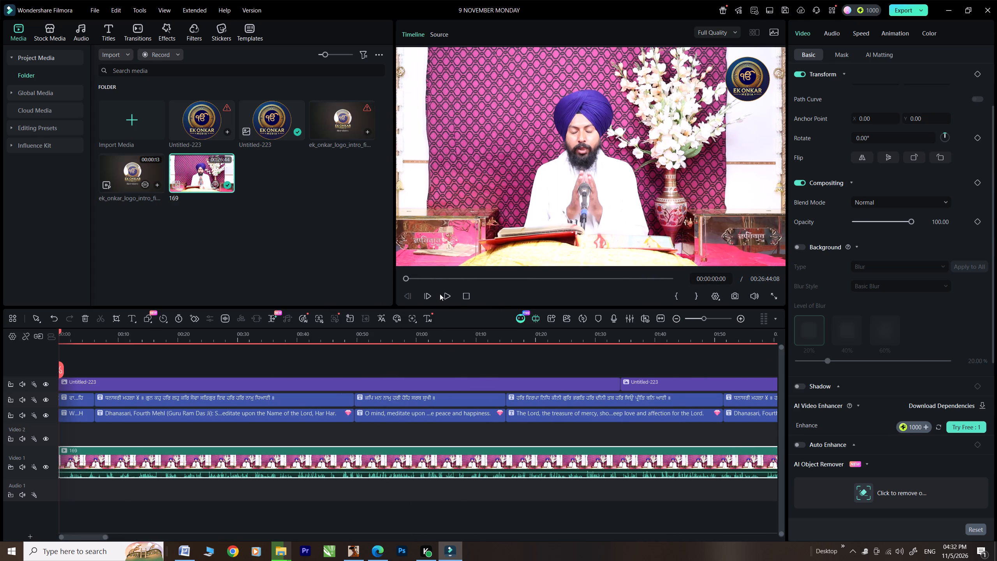
{"action": "left_click", "coordinate": [446, 295]}
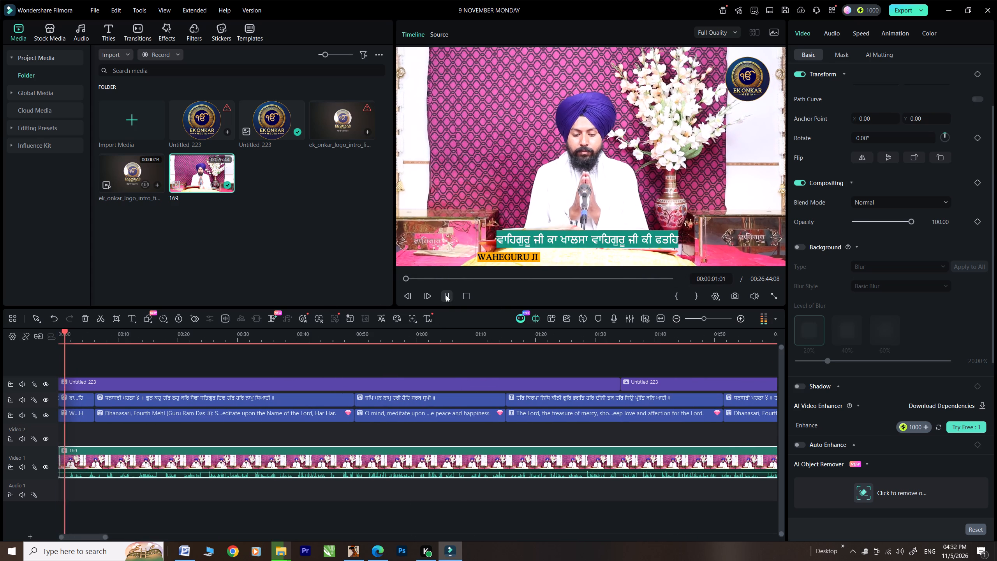
{"action": "left_click", "coordinate": [446, 295]}
{"action": "left_click", "coordinate": [446, 295]}
{"action": "left_click", "coordinate": [446, 295]}
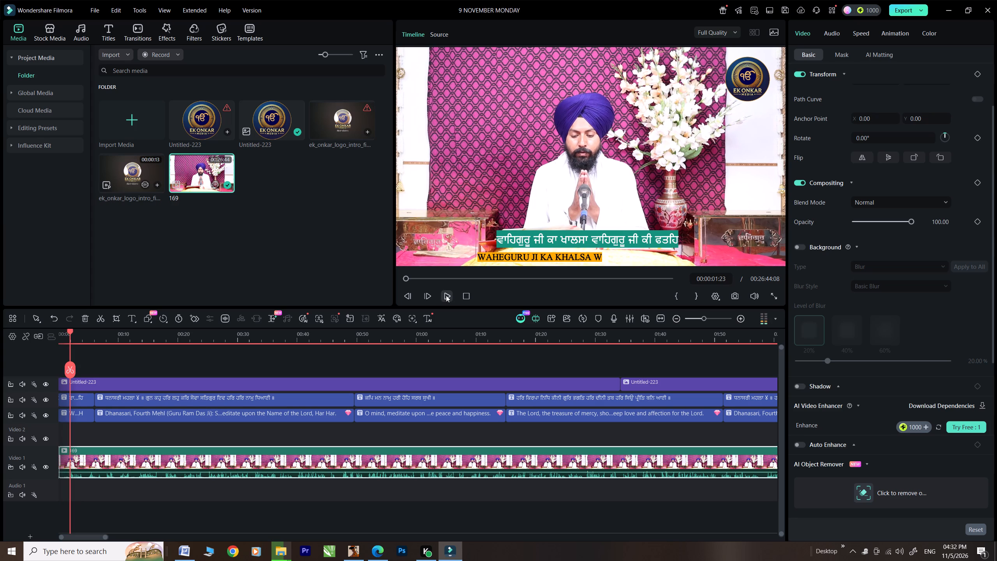
{"action": "left_click", "coordinate": [446, 295]}
{"action": "left_click", "coordinate": [446, 295]}
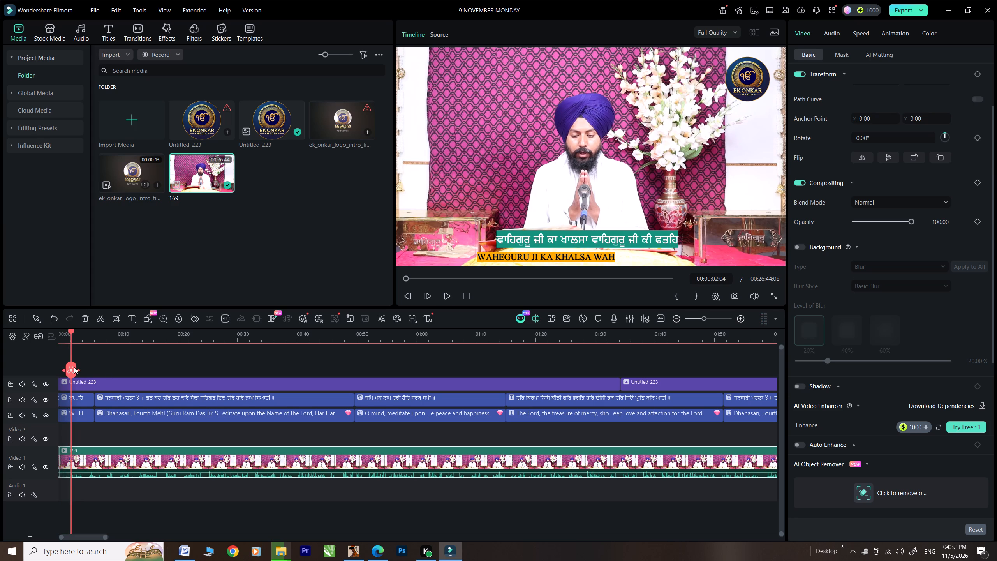
{"action": "left_click", "coordinate": [72, 368]}
{"action": "left_click", "coordinate": [66, 458]}
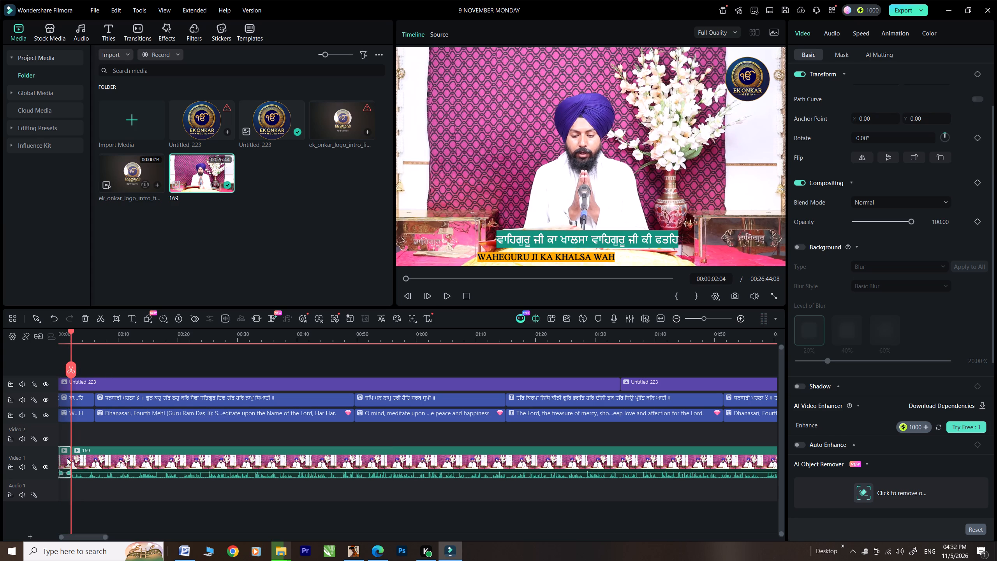
{"action": "key", "text": "Delete"}
{"action": "left_click_drag", "start_coordinate": [97, 465], "coordinate": [94, 466]}
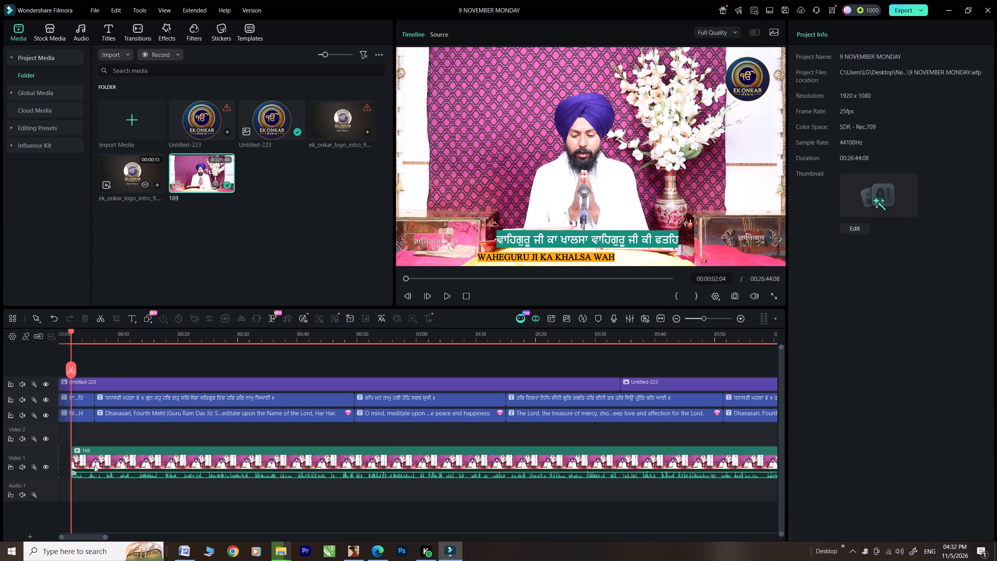
{"action": "left_click_drag", "start_coordinate": [94, 466], "coordinate": [77, 468]}
Play from the start to about 00:00:07:08, and delete the first three Gurmukhi and English caption pairs after the opening Waheguru captions.
{"action": "left_click_drag", "start_coordinate": [70, 328], "coordinate": [49, 336]}
{"action": "left_click_drag", "start_coordinate": [69, 329], "coordinate": [49, 334]}
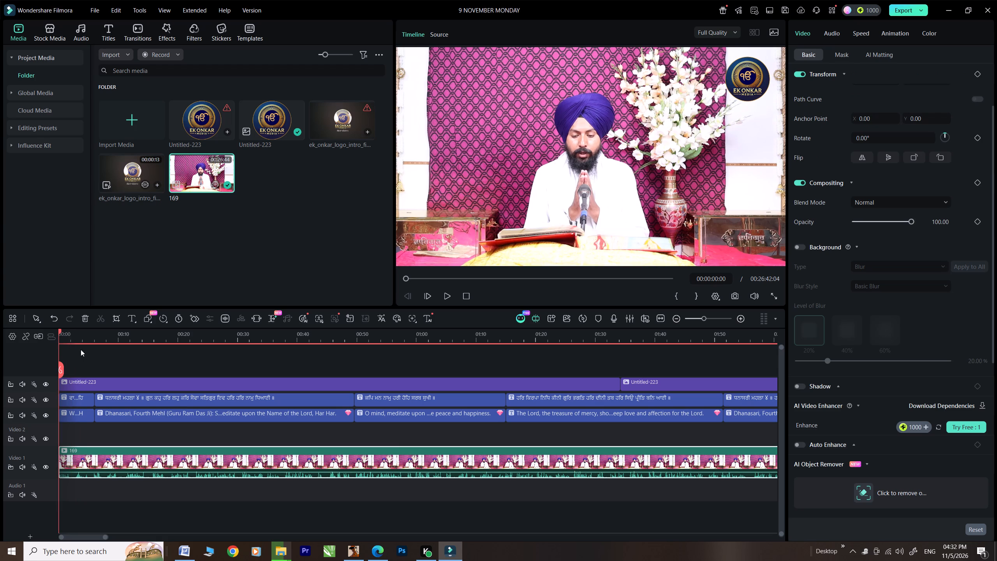
{"action": "left_click", "coordinate": [444, 295]}
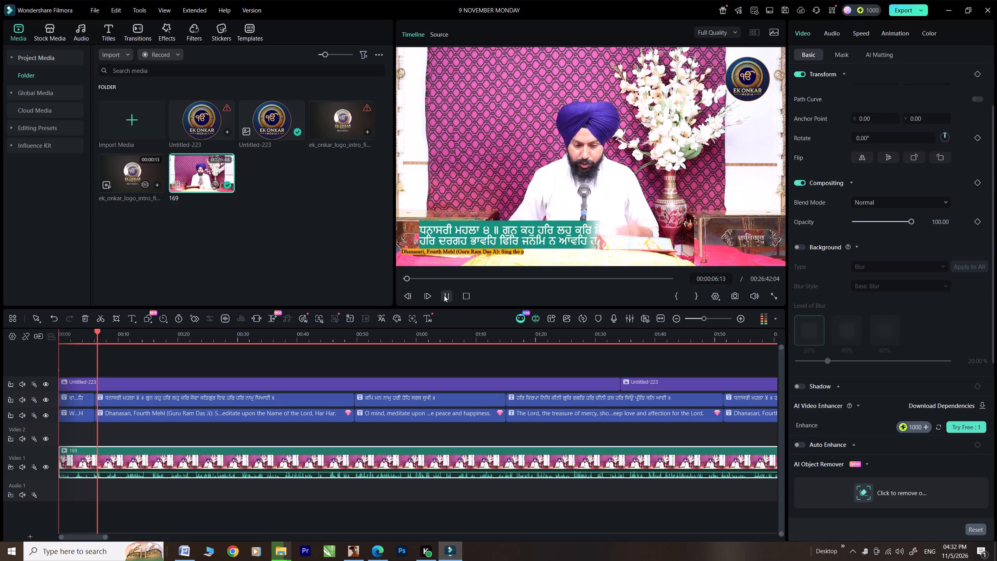
{"action": "left_click", "coordinate": [444, 295]}
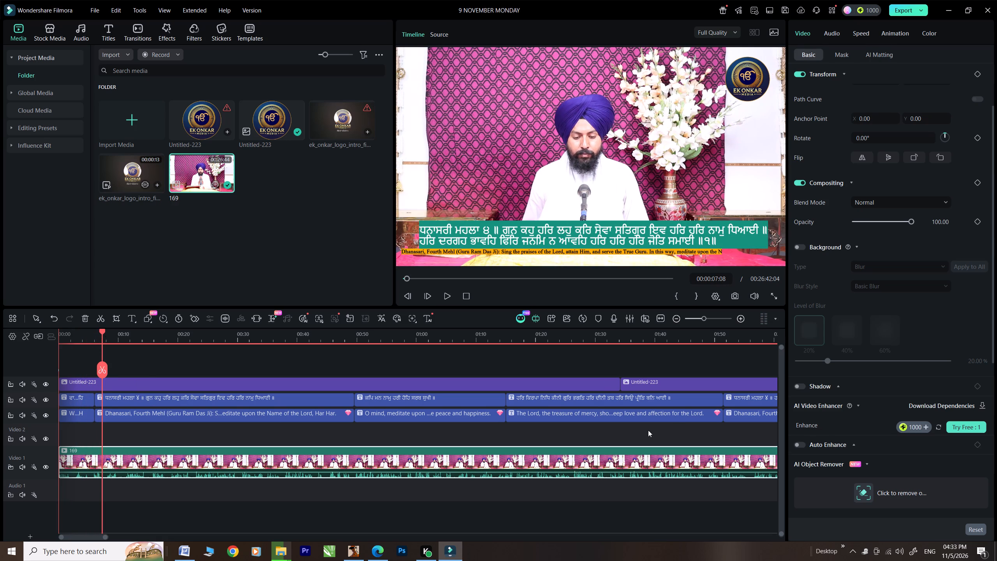
{"action": "left_click_drag", "start_coordinate": [644, 430], "coordinate": [258, 399]}
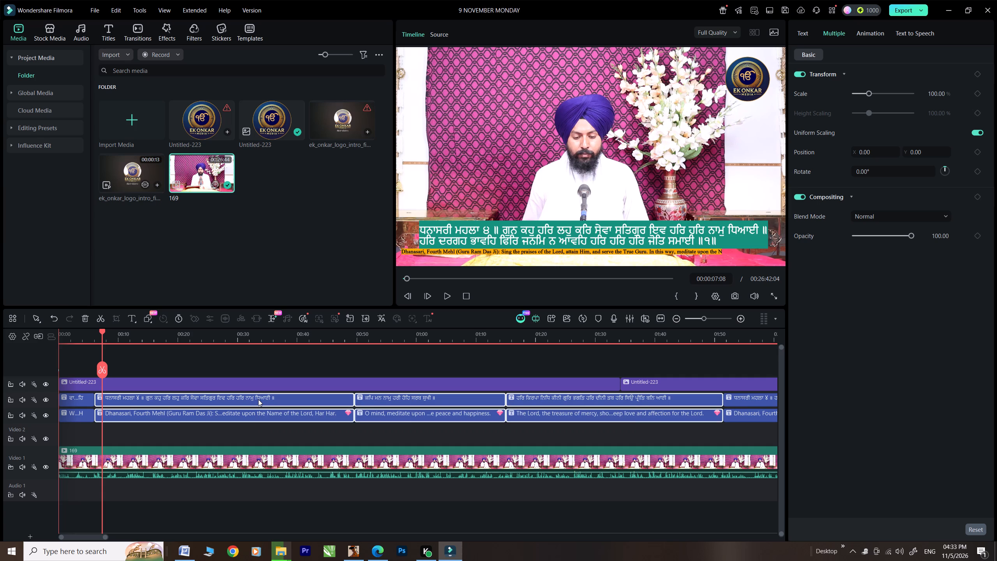
{"action": "key", "text": "Delete"}
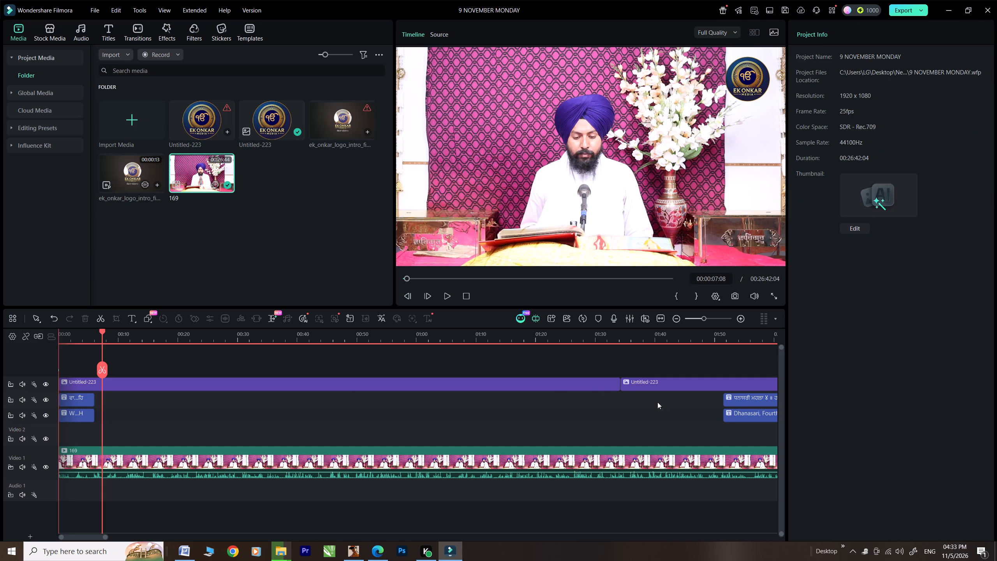
Extend the start of the next Gurmukhi and English caption pair back to the end of the opening captions.
{"action": "left_click", "coordinate": [729, 404]}
{"action": "left_click", "coordinate": [735, 415], "text": "ctrl"}
{"action": "left_click_drag", "start_coordinate": [725, 400], "coordinate": [724, 400]}
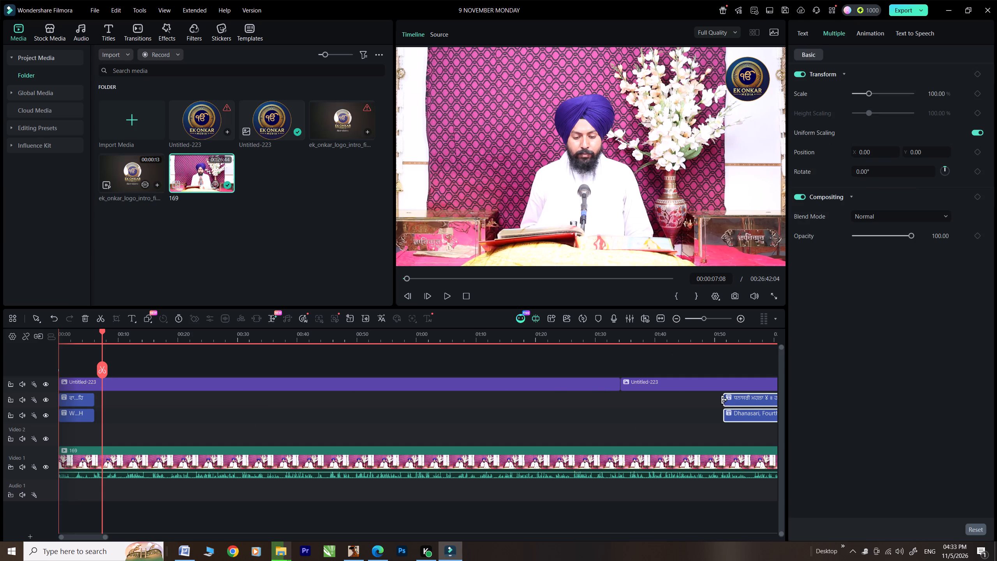
{"action": "left_click_drag", "start_coordinate": [724, 400], "coordinate": [61, 463]}
In the Word GURBANI document, join the first MONDAY PATH verse onto the ਧਨਾਸਰੀ ਮਹਲਾ ੫ ॥ line, separated by a space.
{"action": "left_click", "coordinate": [130, 395]}
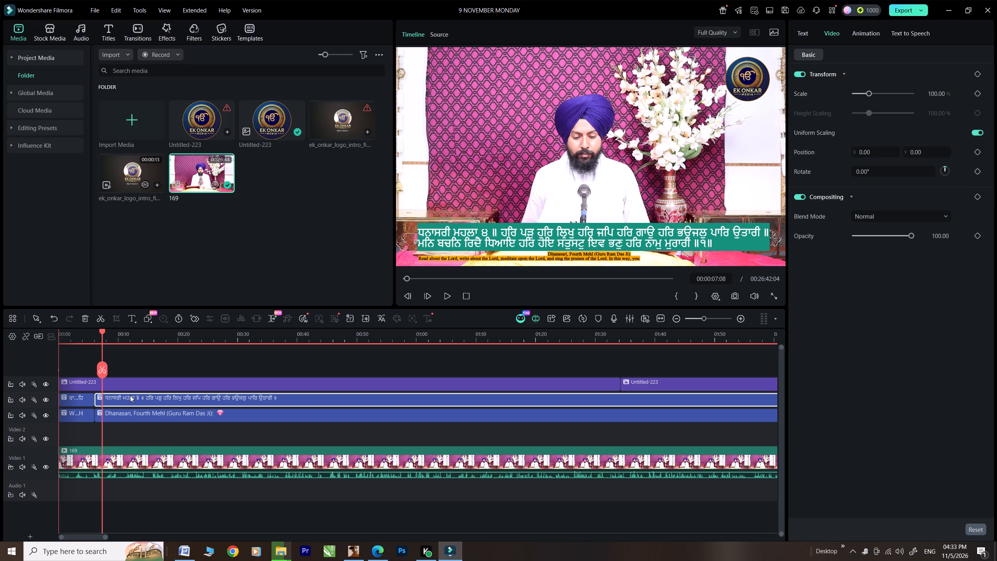
{"action": "left_click", "coordinate": [185, 549]}
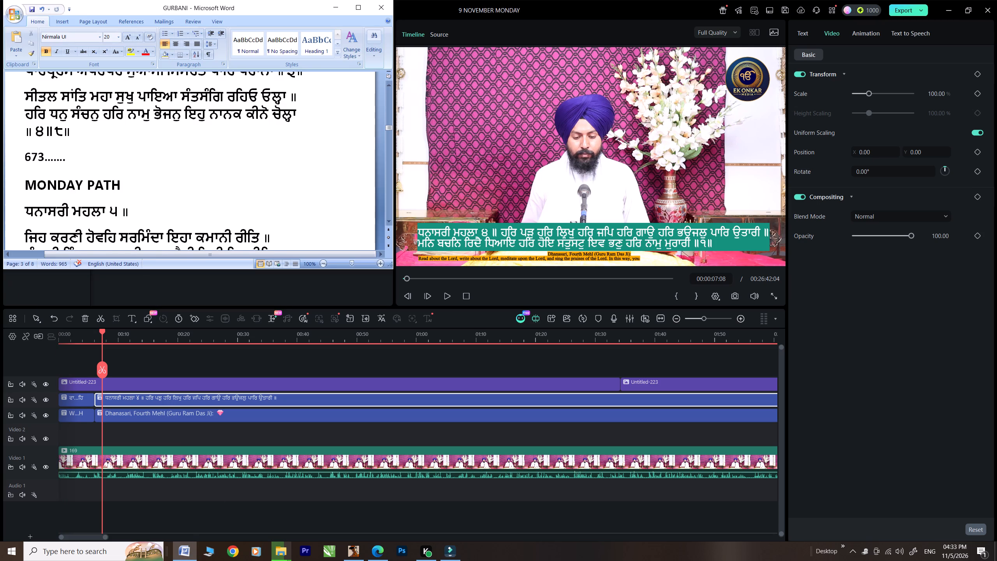
{"action": "scroll", "coordinate": [49, 157], "scroll_direction": "down", "scroll_amount": 2}
{"action": "left_click", "coordinate": [26, 155]}
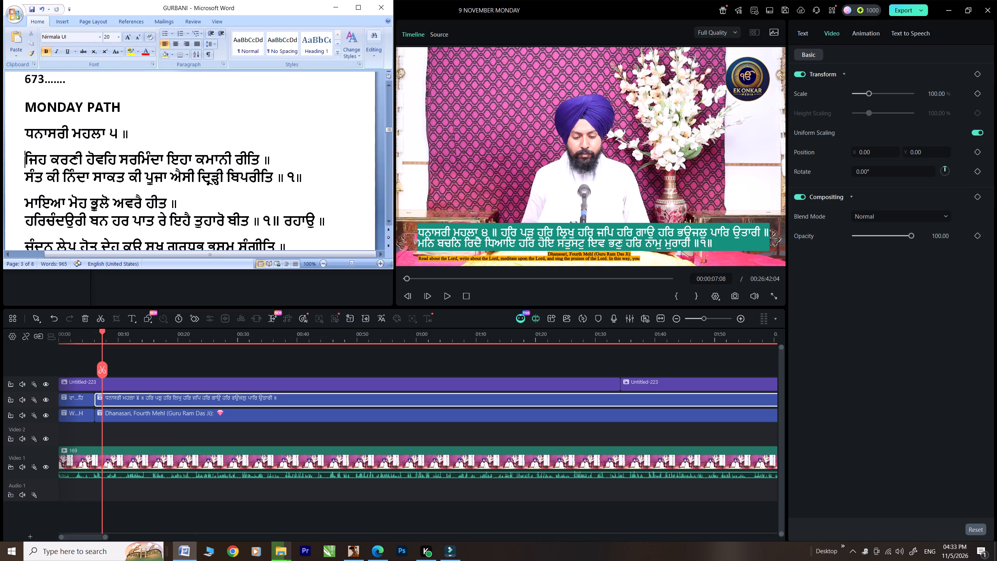
{"action": "key", "text": "BackSpace"}
{"action": "key", "text": "space"}
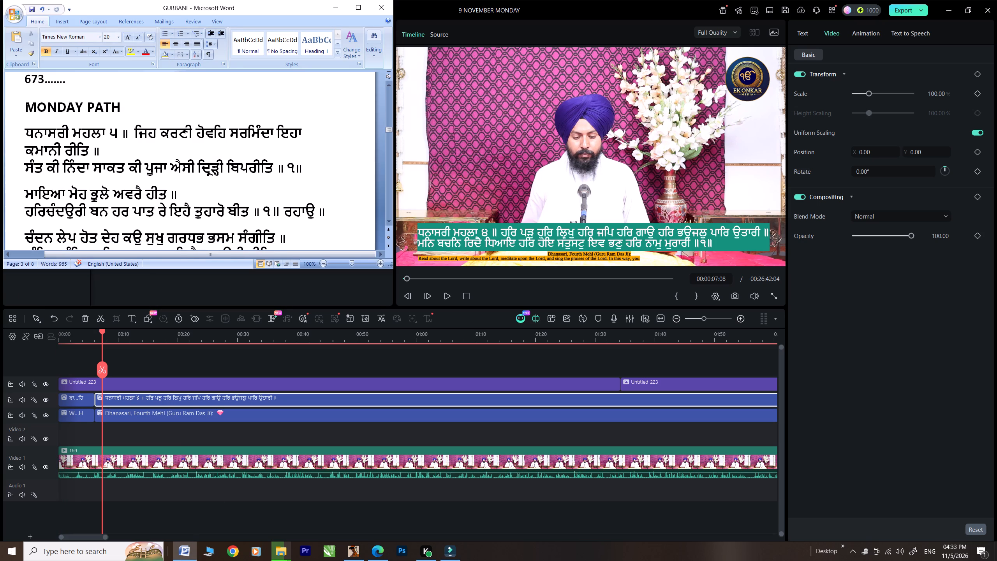
Replace the extended Gurmukhi caption's text in Filmora with the joined ਧਨਾਸਰੀ ਮਹਲਾ ੫ passage copied from Word, through ॥੧॥.
{"action": "left_click_drag", "start_coordinate": [318, 165], "coordinate": [6, 129]}
{"action": "key", "text": "ctrl+c"}
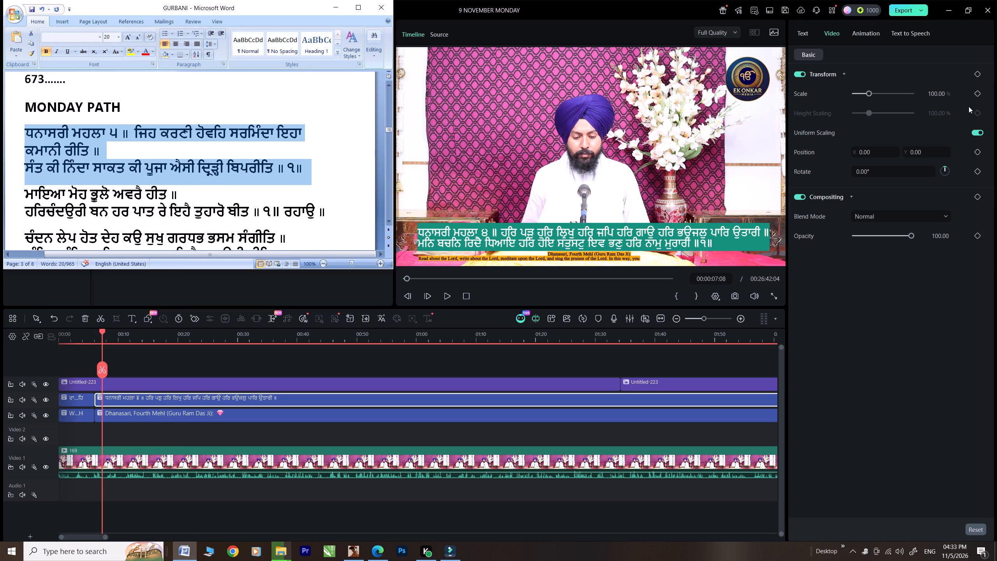
{"action": "left_click", "coordinate": [802, 30]}
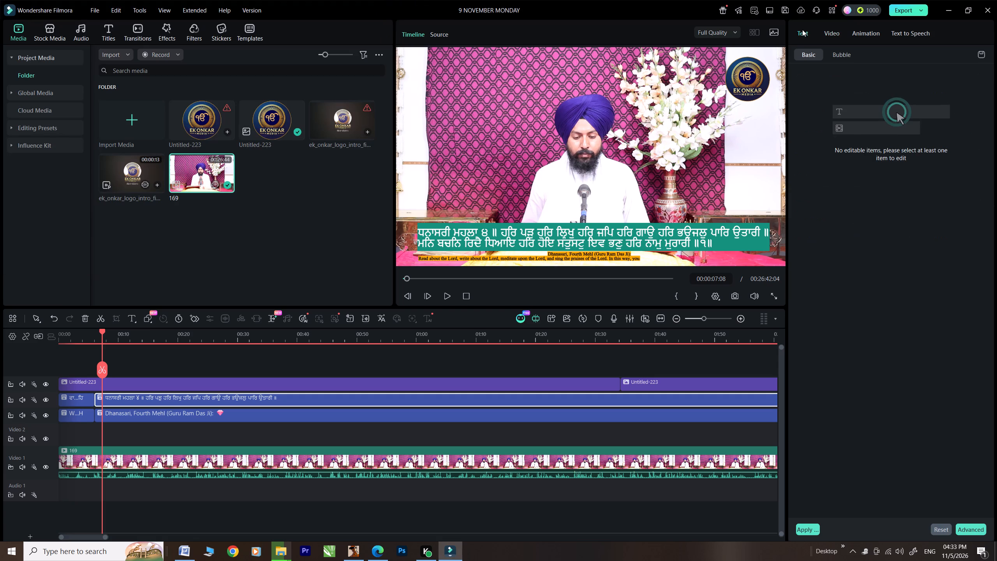
{"action": "left_click_drag", "start_coordinate": [955, 96], "coordinate": [830, 76]}
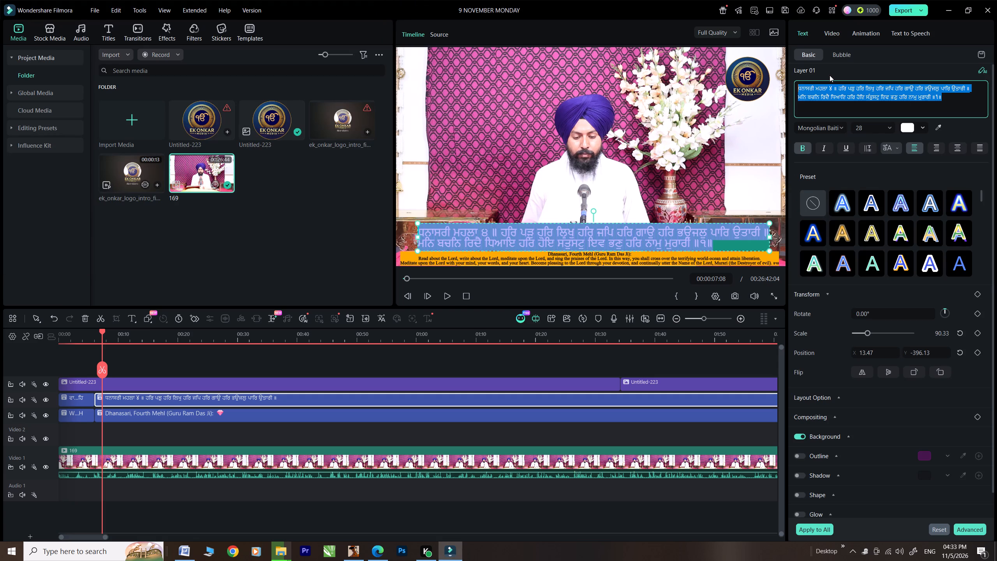
{"action": "key", "text": "ctrl+v"}
{"action": "key", "text": "BackSpace"}
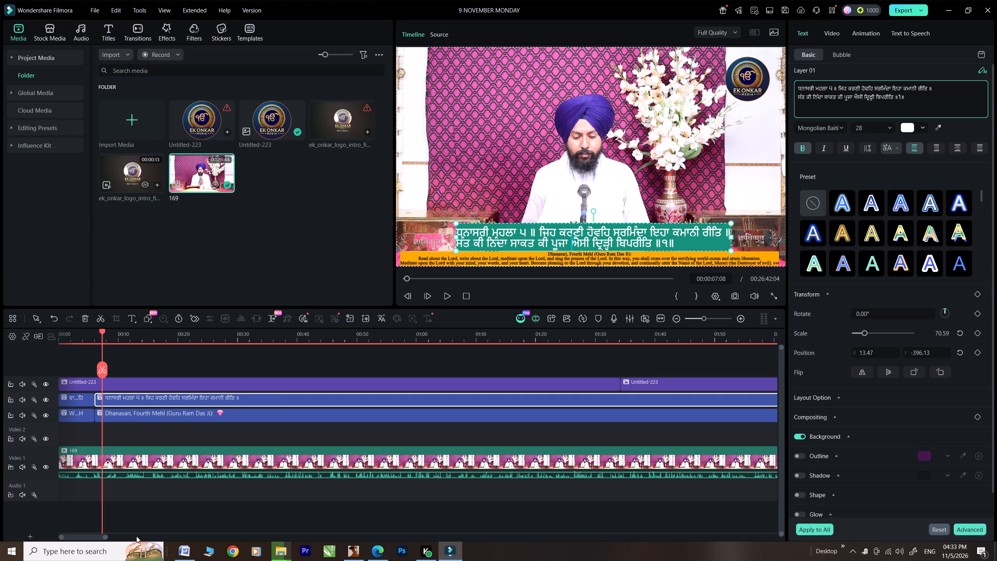
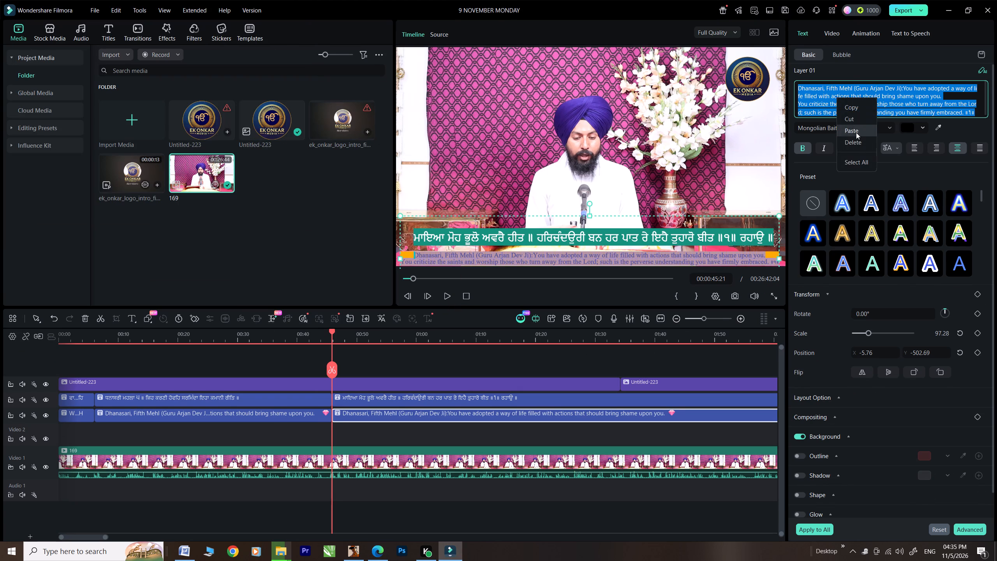
{"action": "left_click", "coordinate": [856, 132]}
{"action": "left_click", "coordinate": [798, 95]}
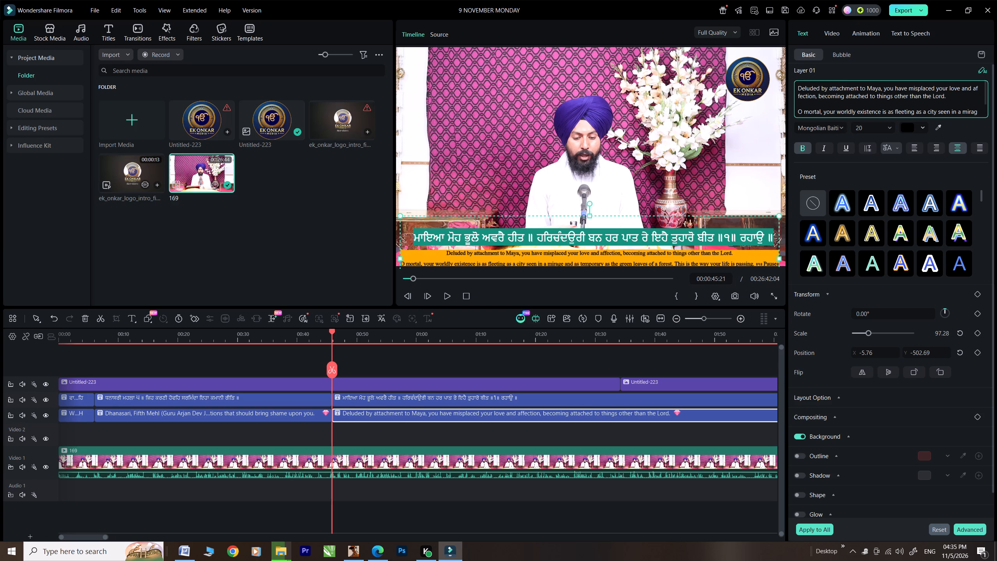
{"action": "key", "text": "BackSpace"}
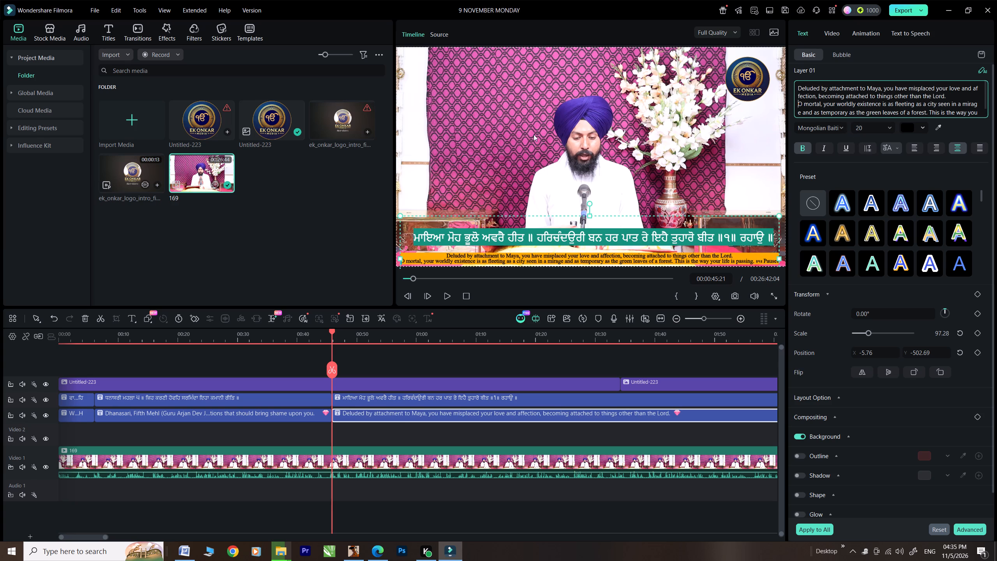
Reposition the ਮਾਇਆ ਮੋਹ Gurmukhi caption just above the English caption, at X 0.00 and Y -424.93.
{"action": "left_click", "coordinate": [561, 235]}
{"action": "key", "text": "Down"}
{"action": "key", "text": "Down"}
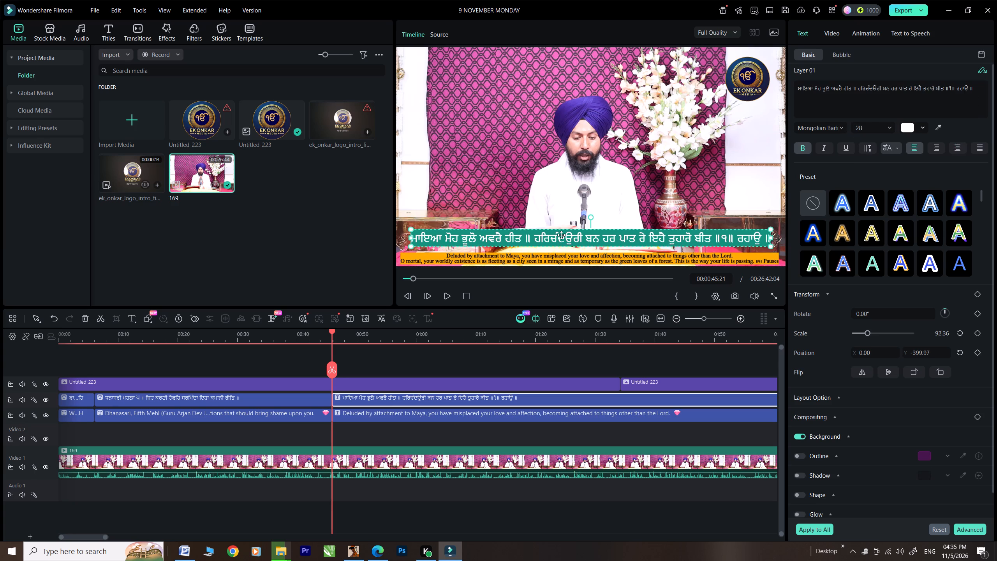
{"action": "key", "text": "Down"}
{"action": "key", "text": "Down"}
{"action": "key", "text": "Down"}
{"action": "key", "text": "Down"}
{"action": "key", "text": "Down"}
{"action": "key", "text": "Down"}
{"action": "key", "text": "Down"}
{"action": "key", "text": "Down"}
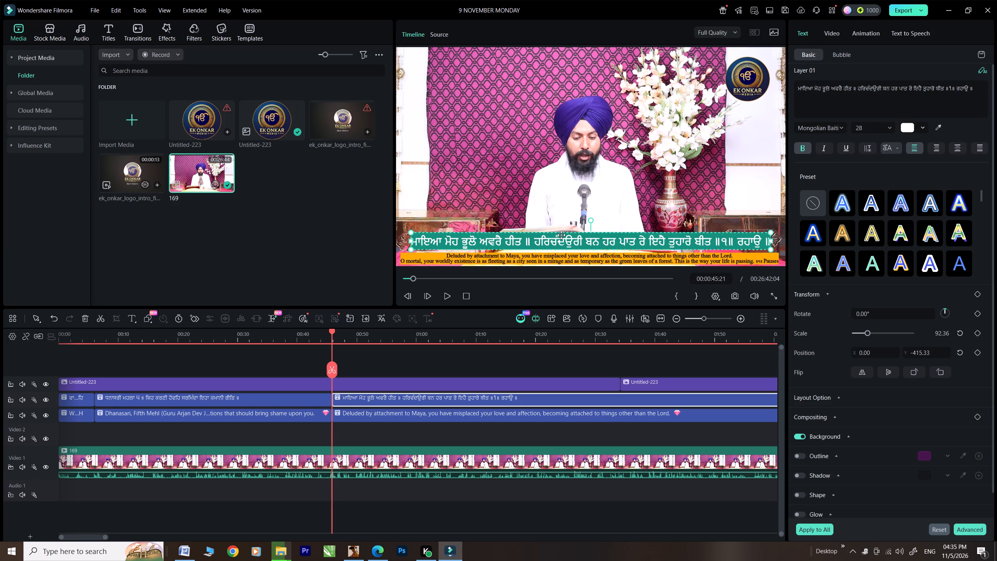
{"action": "key", "text": "Down"}
{"action": "key", "text": "Down"}
{"action": "key", "text": "Down"}
{"action": "key", "text": "Down"}
{"action": "key", "text": "Down"}
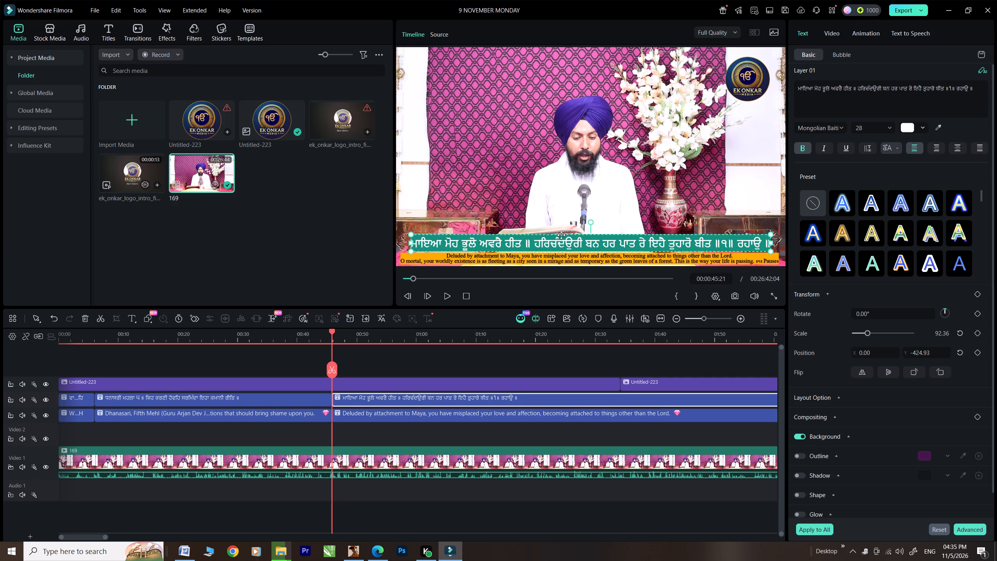
Play the recitation on to 00:01:07:08 and split both the Gurmukhi and English captions there.
{"action": "left_click", "coordinate": [447, 295]}
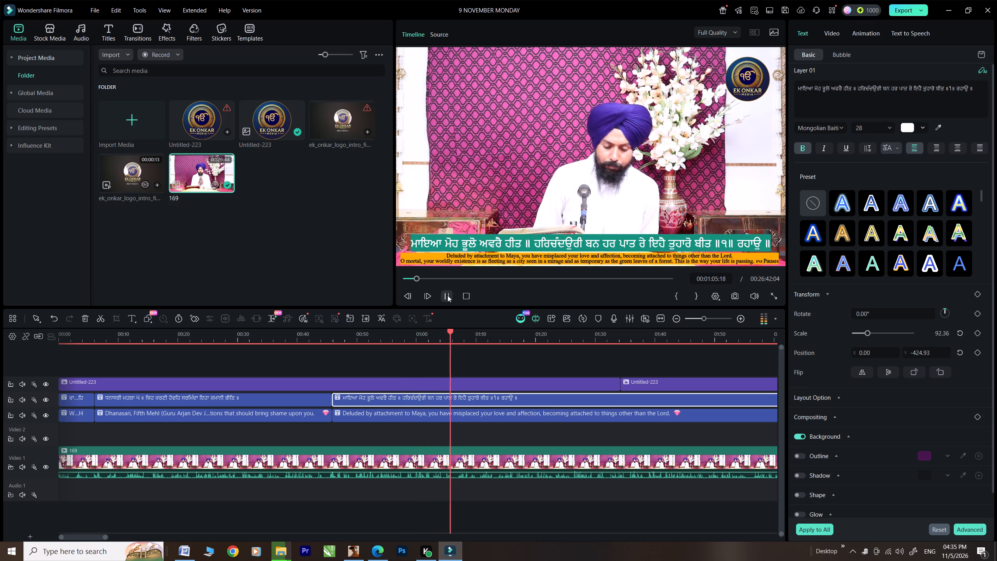
{"action": "left_click", "coordinate": [447, 295]}
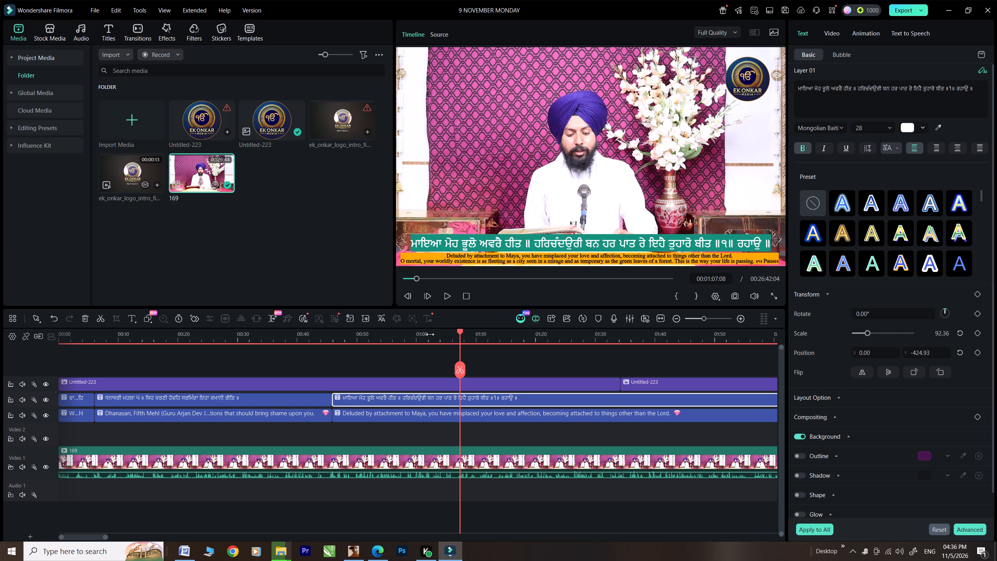
{"action": "left_click", "coordinate": [462, 371]}
{"action": "left_click", "coordinate": [484, 413]}
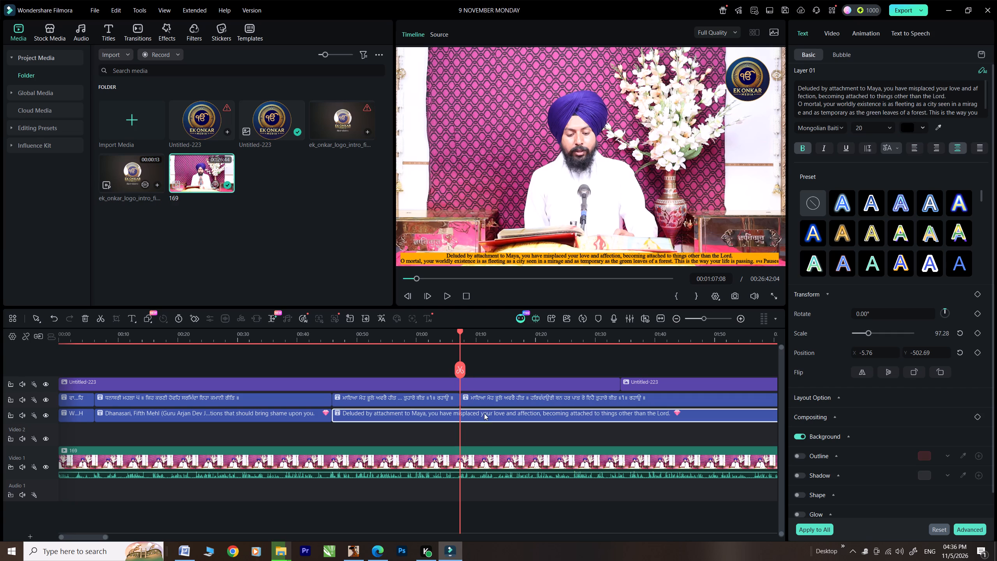
{"action": "left_click", "coordinate": [460, 370]}
Replace the Gurmukhi caption's text after the new split with Word's "ਚੰਦਨ ਲੇਪ ਹੋਤ ਦੇਹ" passage through ॥੨॥, without the trailing blank line.
{"action": "left_click", "coordinate": [476, 397]}
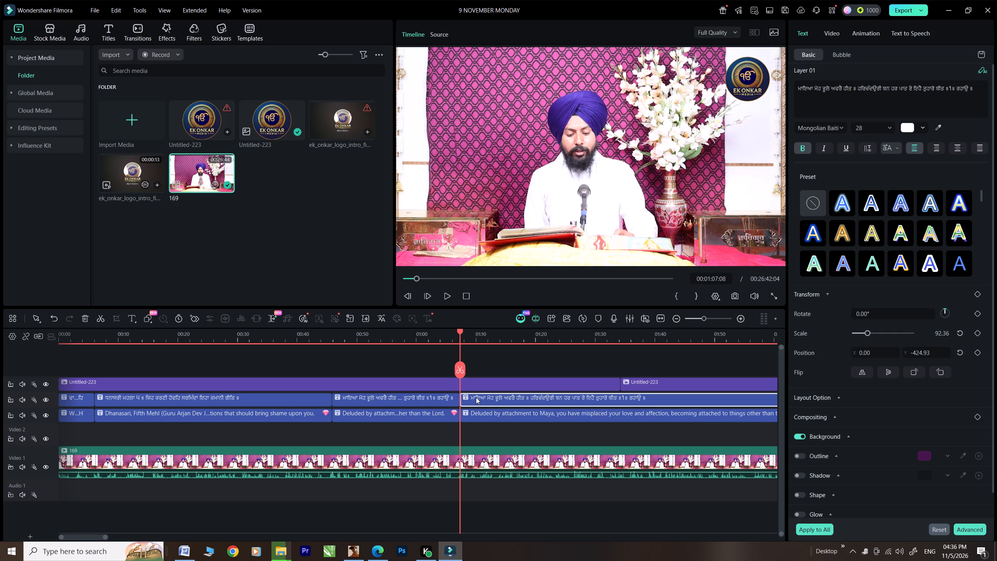
{"action": "left_click", "coordinate": [186, 549]}
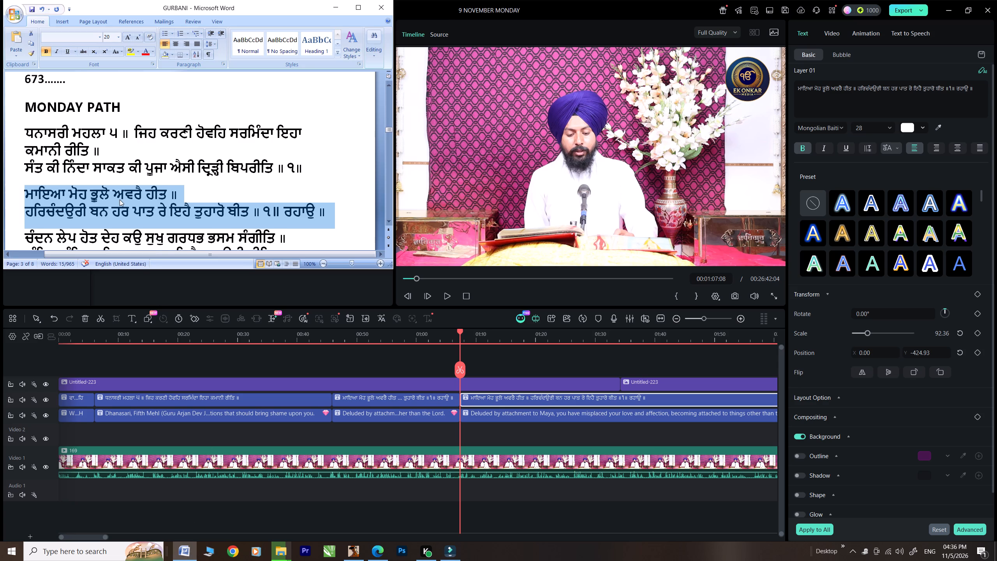
{"action": "scroll", "coordinate": [120, 199], "scroll_direction": "down", "scroll_amount": 2}
{"action": "left_click_drag", "start_coordinate": [306, 170], "coordinate": [139, 164]}
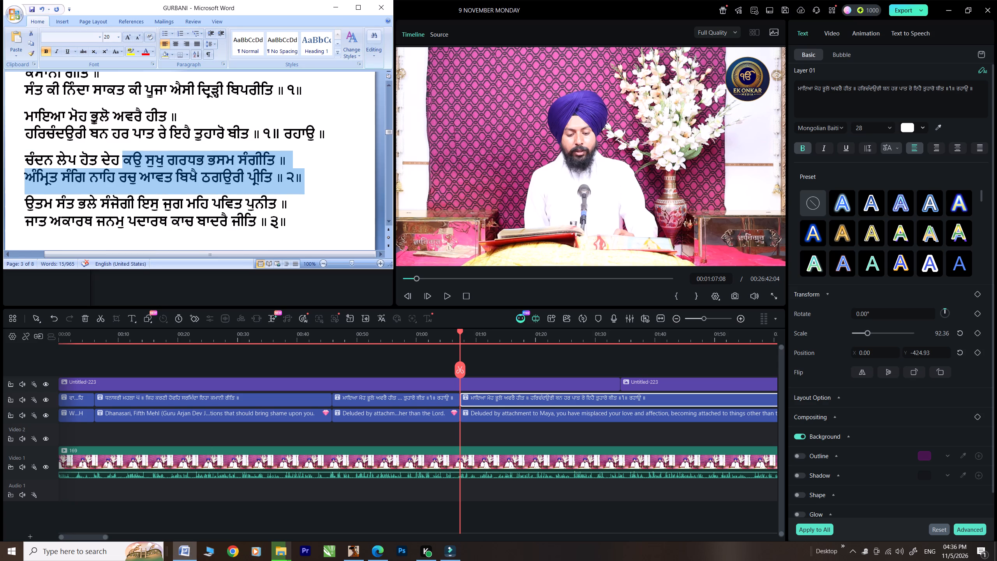
{"action": "left_click_drag", "start_coordinate": [139, 164], "coordinate": [18, 164]}
{"action": "right_click", "coordinate": [37, 166]}
{"action": "left_click", "coordinate": [55, 182]}
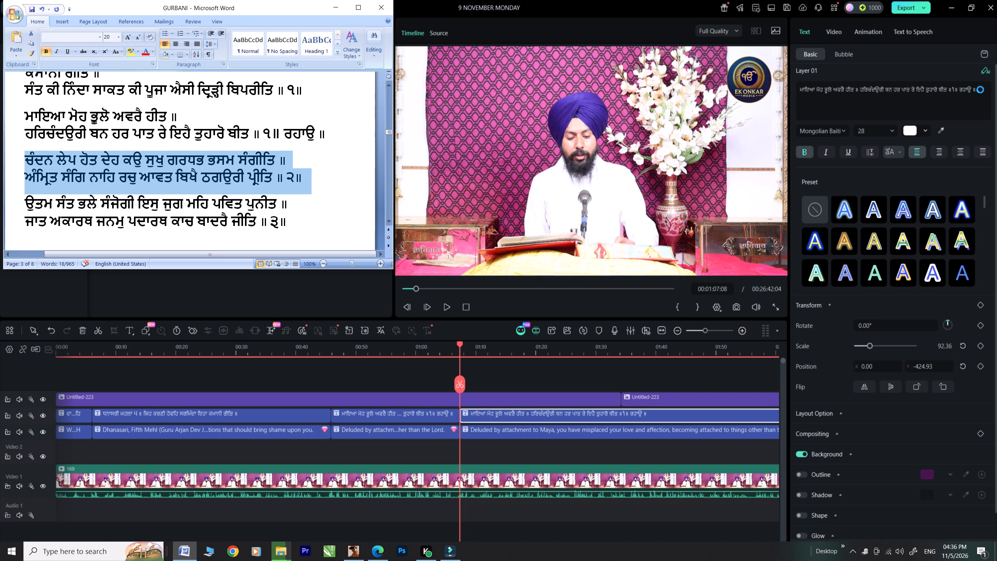
{"action": "left_click_drag", "start_coordinate": [978, 88], "coordinate": [972, 89]}
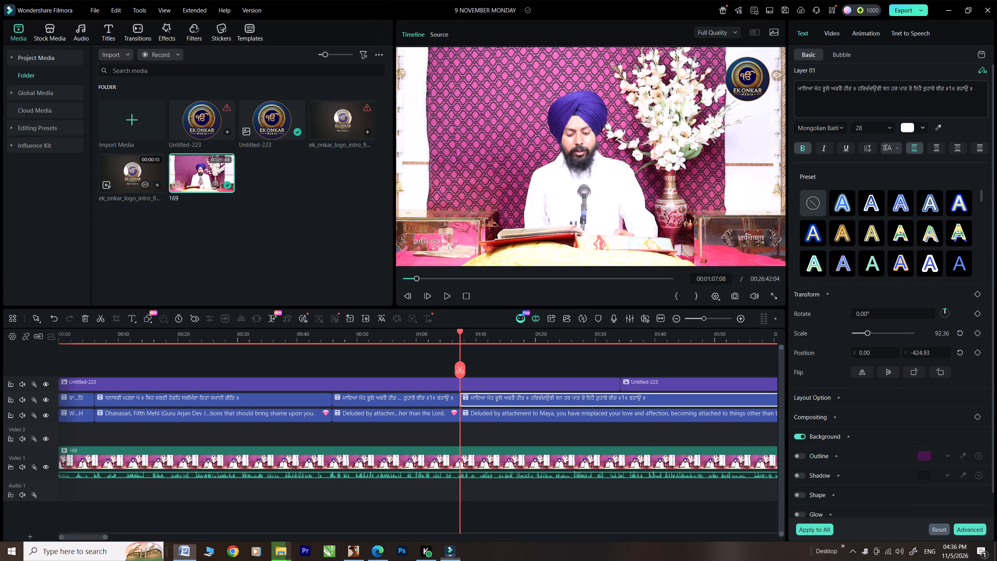
{"action": "left_click_drag", "start_coordinate": [972, 89], "coordinate": [800, 79]}
{"action": "right_click", "coordinate": [833, 86]}
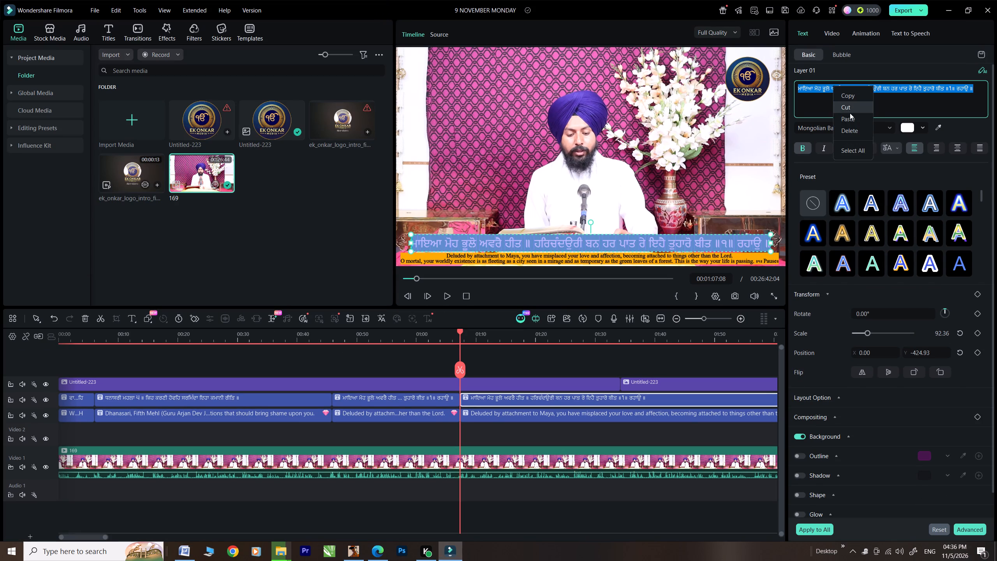
{"action": "left_click", "coordinate": [851, 116]}
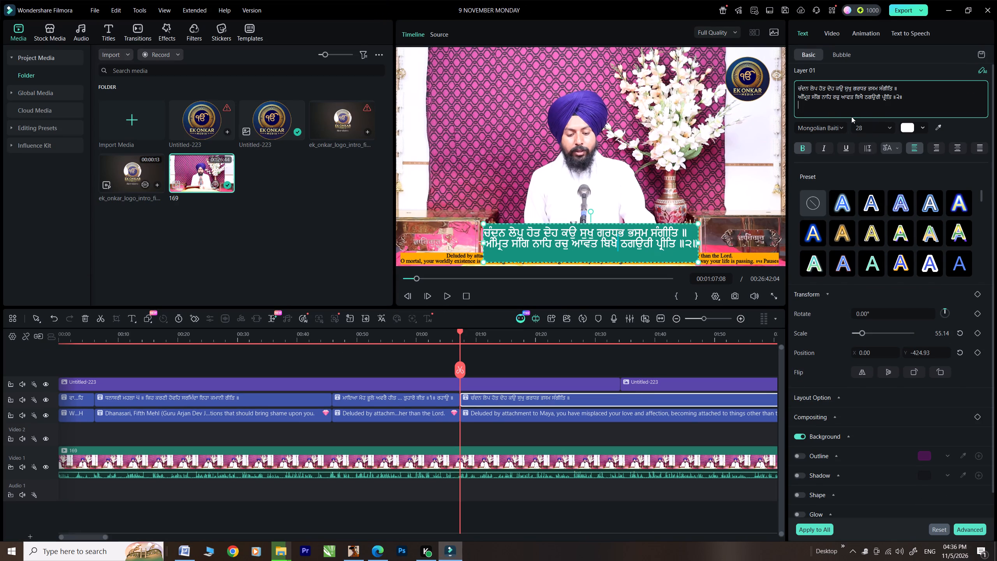
{"action": "key", "text": "BackSpace"}
{"action": "left_click", "coordinate": [478, 411]}
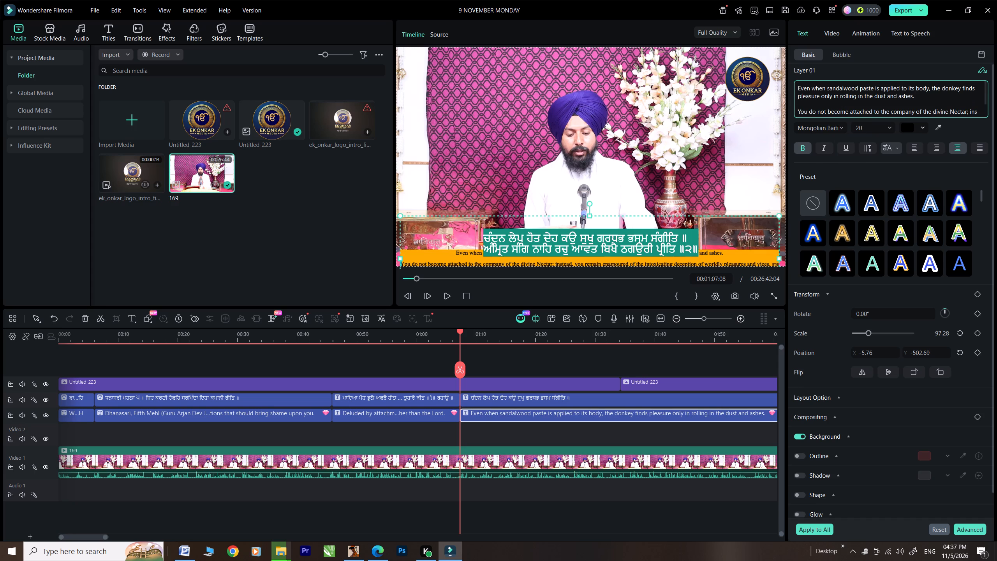
{"action": "key", "text": "BackSpace"}
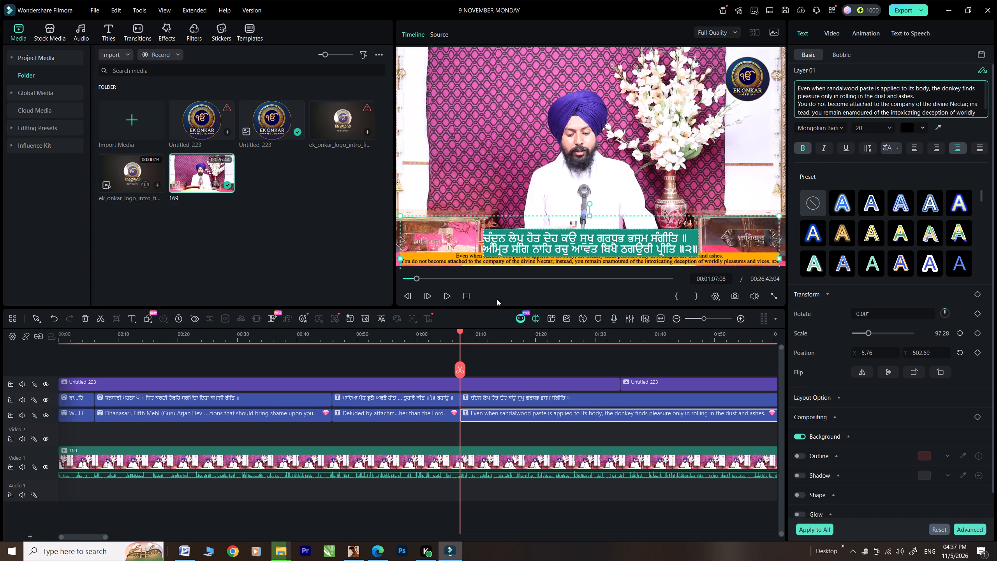
Nudge the ਚੰਦਨ ਲੇਪ Gurmukhi caption up to Y -411.49, clear of the English caption.
{"action": "left_click", "coordinate": [551, 239]}
{"action": "key", "text": "Up"}
{"action": "key", "text": "Up"}
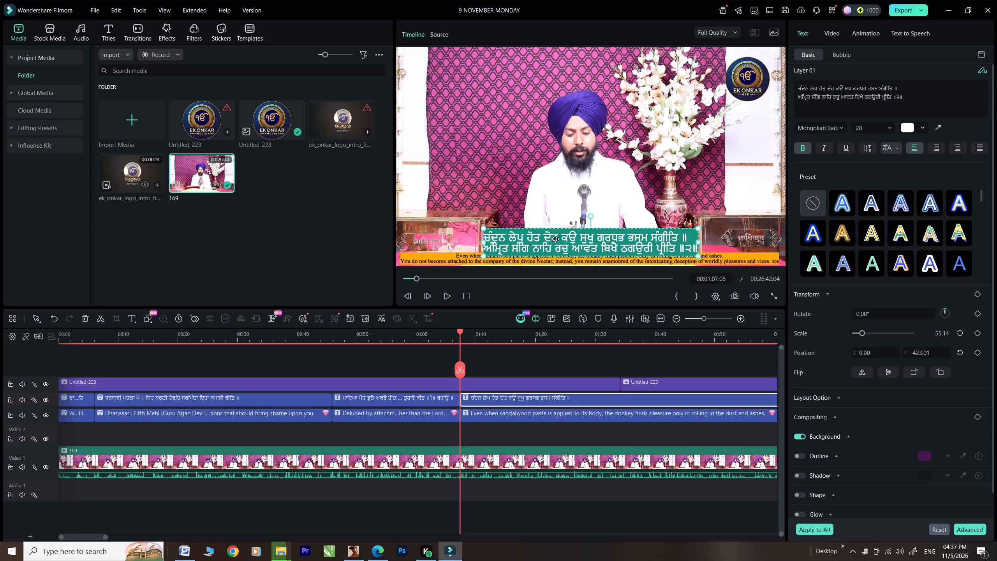
{"action": "key", "text": "Up"}
{"action": "key", "text": "Up"}
{"action": "key", "text": "Up"}
{"action": "key", "text": "Up"}
{"action": "key", "text": "Up"}
Nudge the sandalwood paste English caption down to Y -510.37, keeping it below the Gurmukhi caption.
{"action": "left_click", "coordinate": [641, 261]}
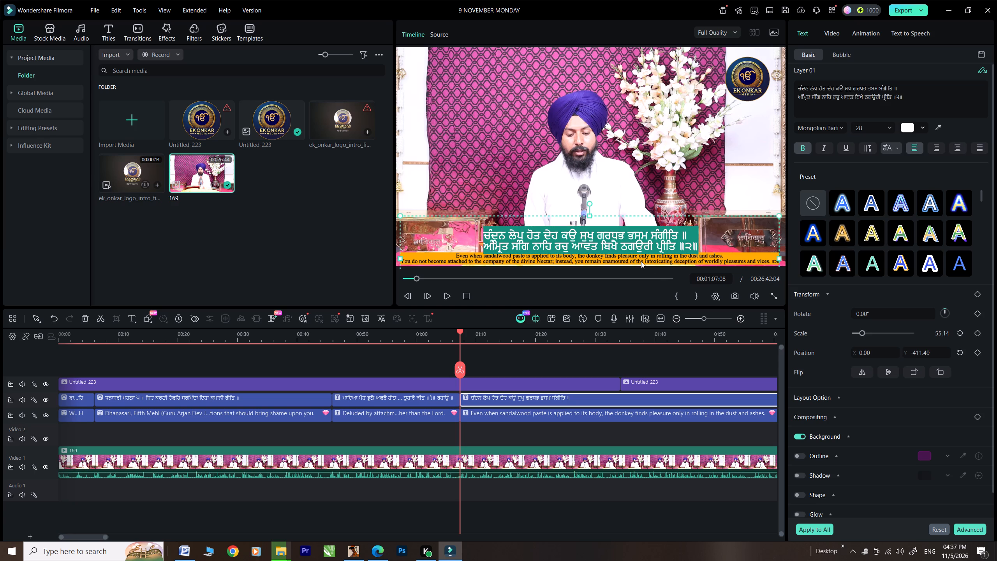
{"action": "key", "text": "Down"}
{"action": "key", "text": "Down"}
{"action": "key", "text": "Down"}
{"action": "key", "text": "Down"}
{"action": "key", "text": "Down"}
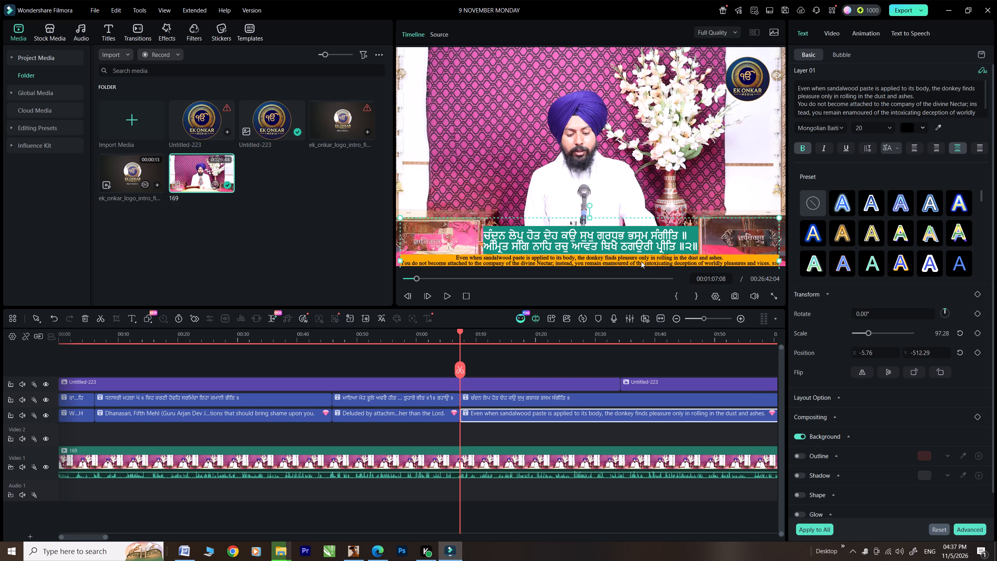
{"action": "key", "text": "Up"}
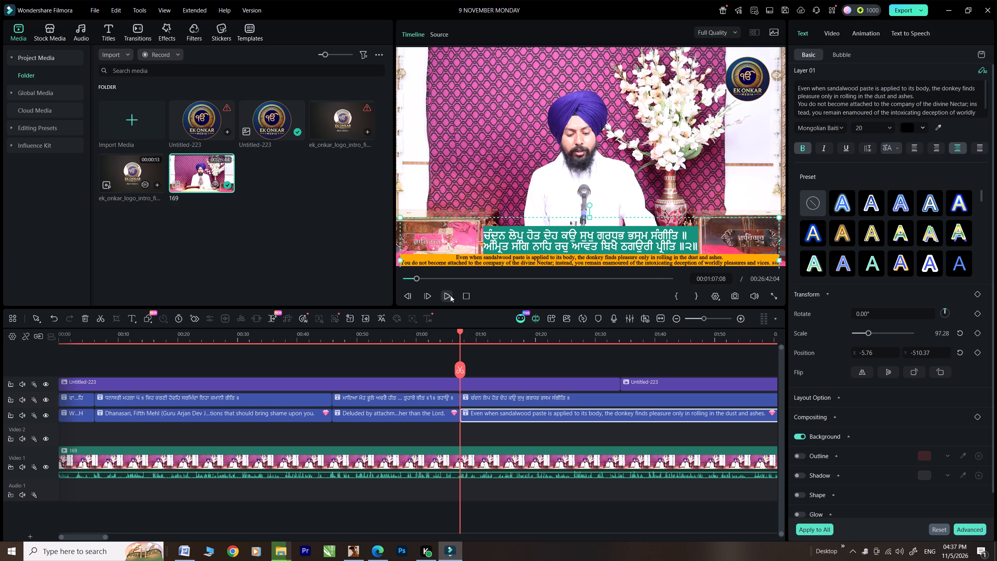
Play the recitation on to 00:01:32:21 and split both the English and Gurmukhi captions there.
{"action": "left_click", "coordinate": [447, 295]}
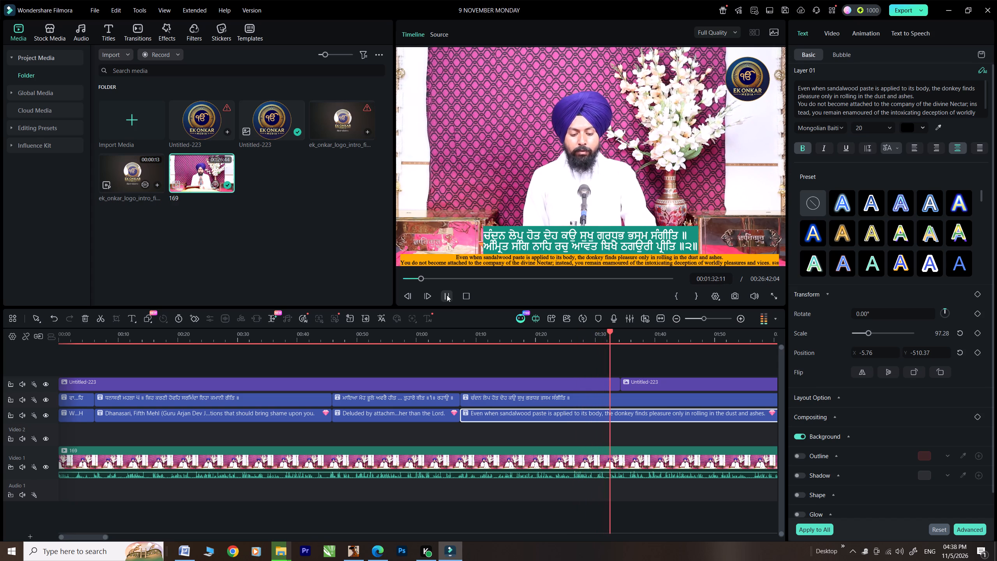
{"action": "left_click", "coordinate": [447, 295]}
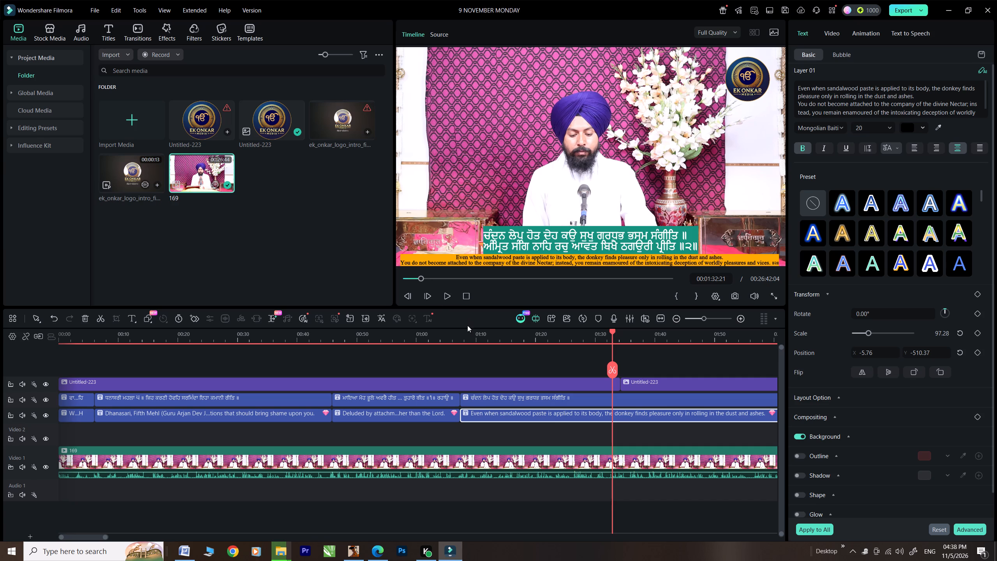
{"action": "left_click", "coordinate": [609, 369]}
{"action": "left_click", "coordinate": [627, 400]}
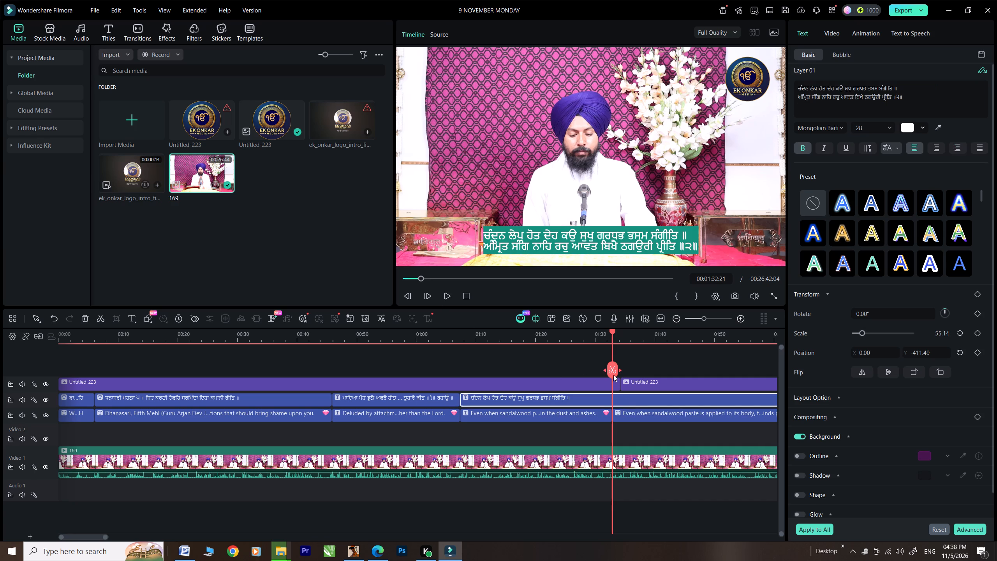
{"action": "left_click", "coordinate": [613, 371]}
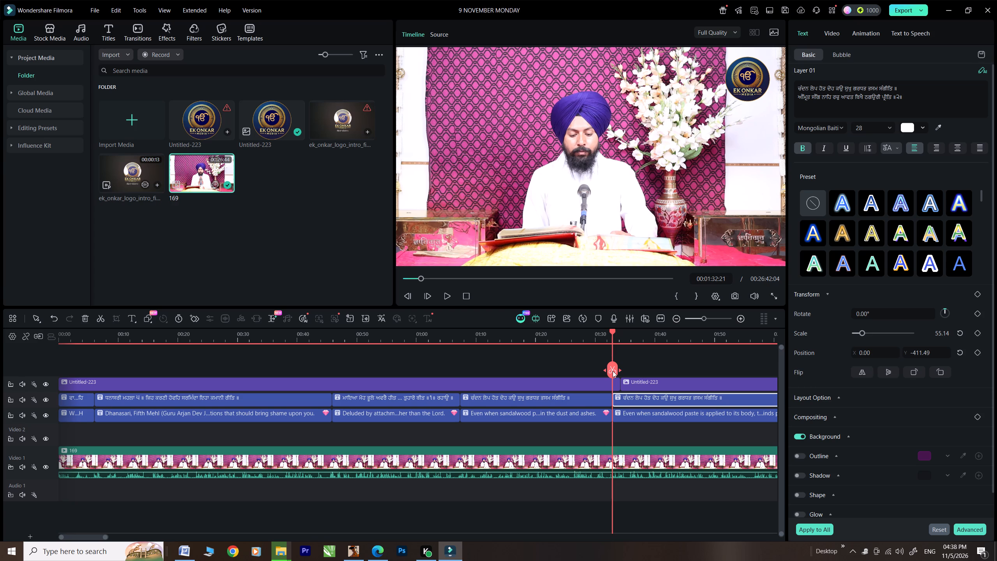
Replace the Gurmukhi caption's text after the new split with Word's "ਉਤਮ ਸੰਤ ਭਲੇ" passage through ॥੩॥, without the trailing blank line.
{"action": "left_click", "coordinate": [188, 552]}
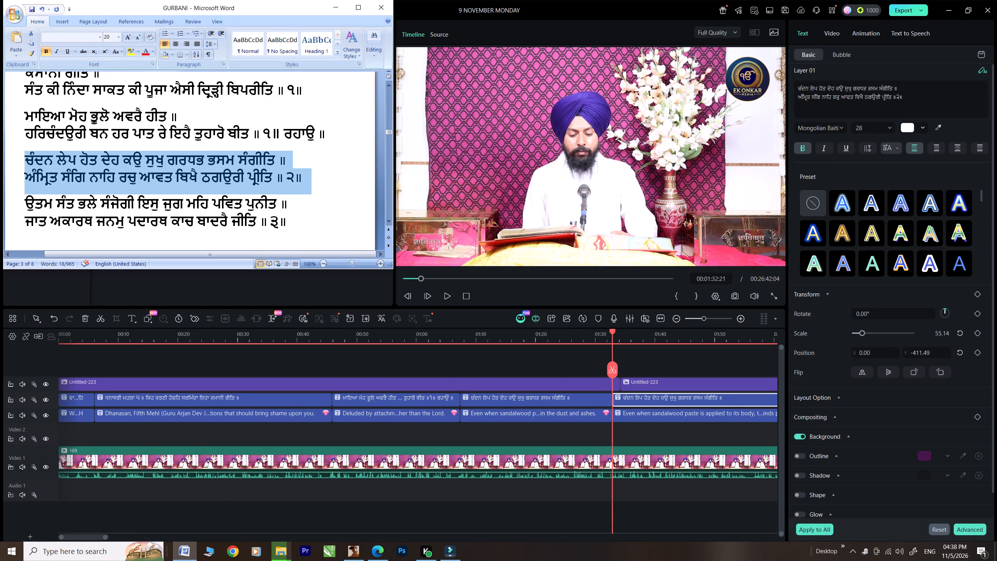
{"action": "left_click_drag", "start_coordinate": [293, 219], "coordinate": [23, 194]}
{"action": "right_click", "coordinate": [49, 215]}
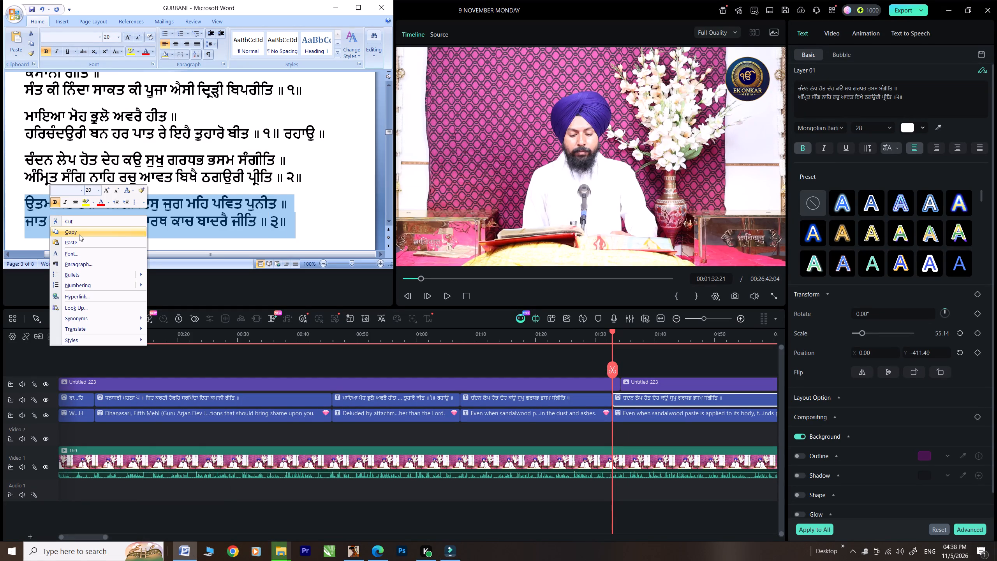
{"action": "left_click", "coordinate": [79, 235]}
{"action": "left_click_drag", "start_coordinate": [915, 100], "coordinate": [758, 68]}
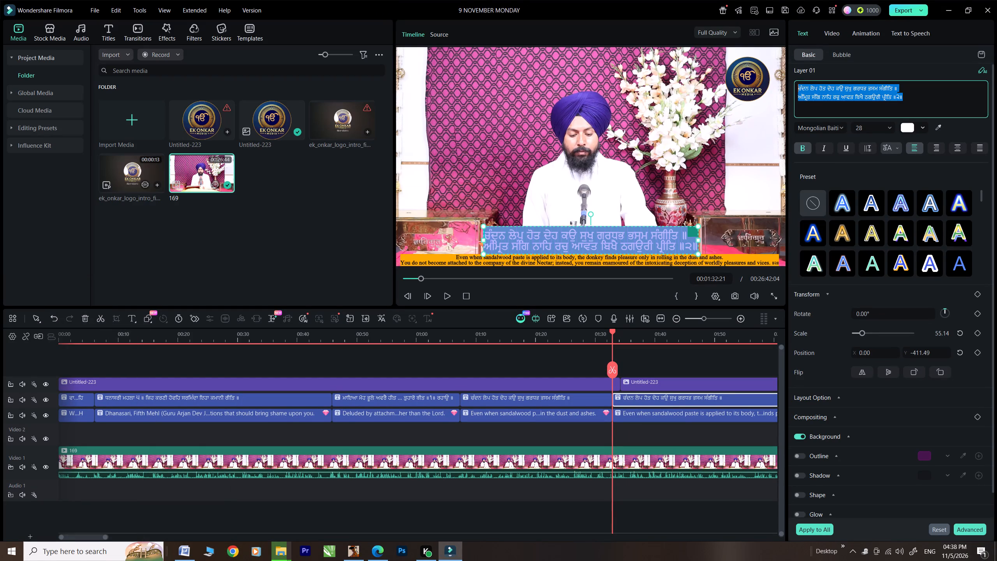
{"action": "left_click_drag", "start_coordinate": [758, 68], "coordinate": [757, 67]}
{"action": "right_click", "coordinate": [823, 90]}
{"action": "left_click", "coordinate": [842, 122]}
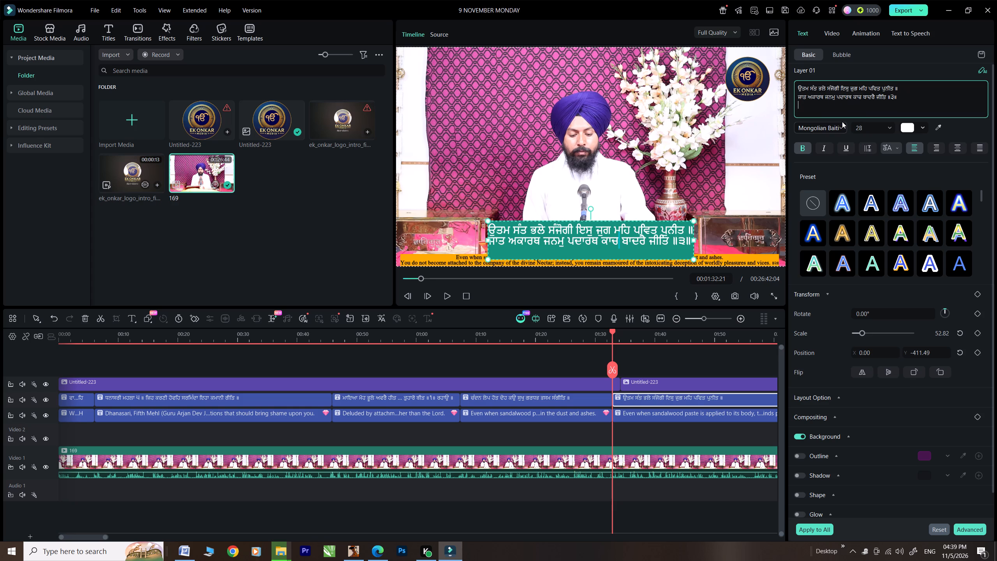
{"action": "key", "text": "BackSpace"}
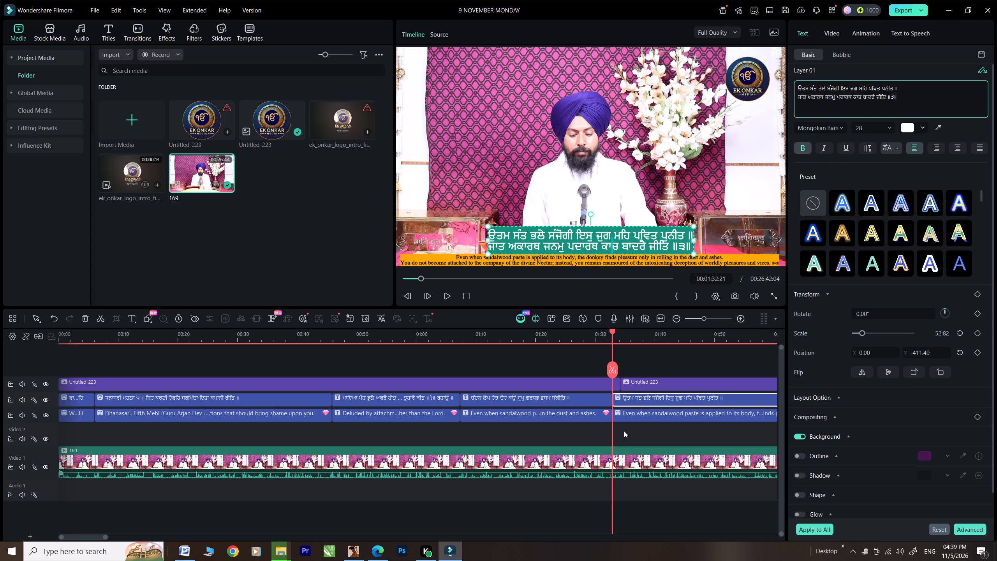
{"action": "left_click", "coordinate": [631, 413]}
{"action": "left_click", "coordinate": [375, 550]}
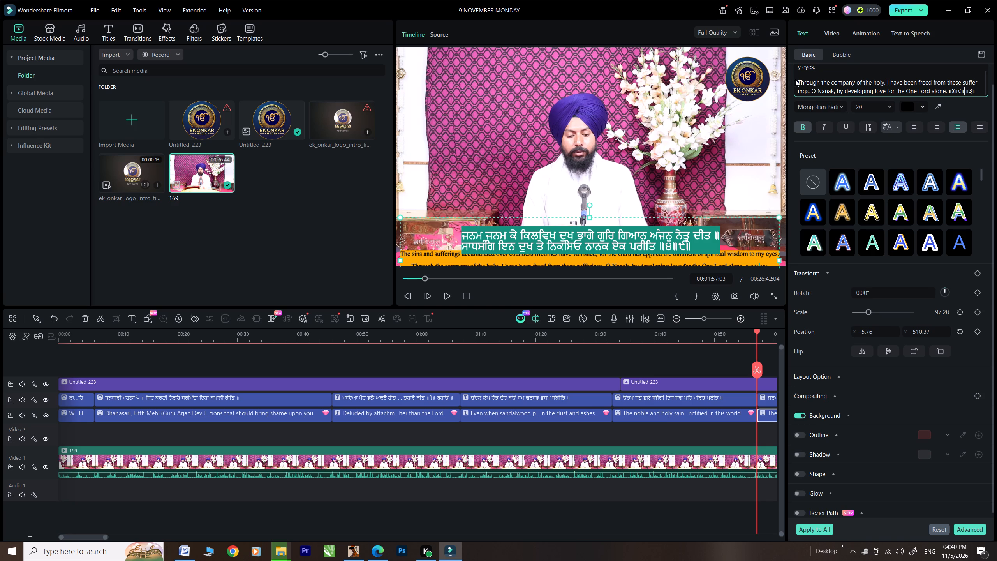
{"action": "left_click", "coordinate": [799, 80]}
{"action": "key", "text": "BackSpace"}
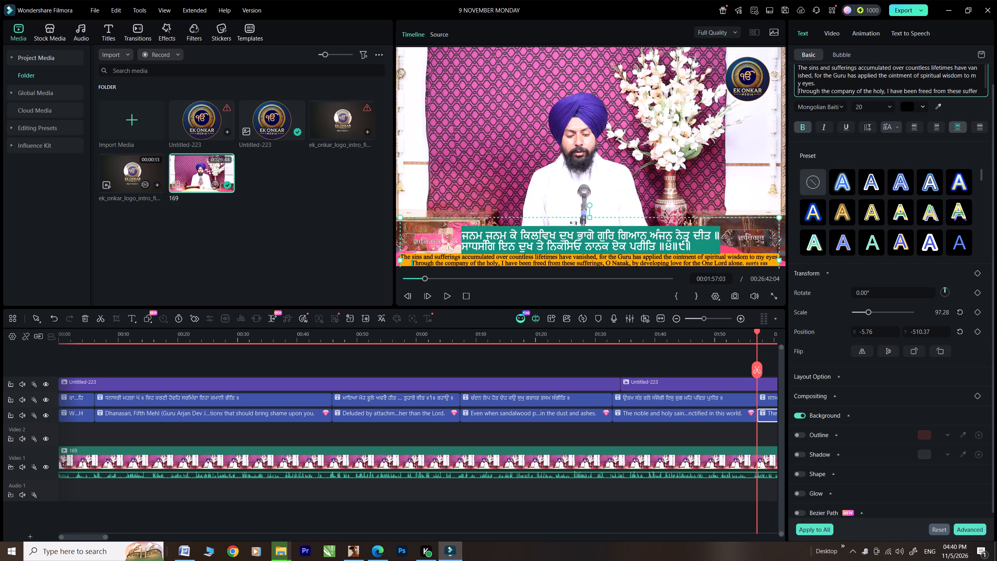
Nudge the ਜਨਮ ਜਨਮ Gurmukhi caption up to a Y position of -407.65.
{"action": "left_click", "coordinate": [567, 234]}
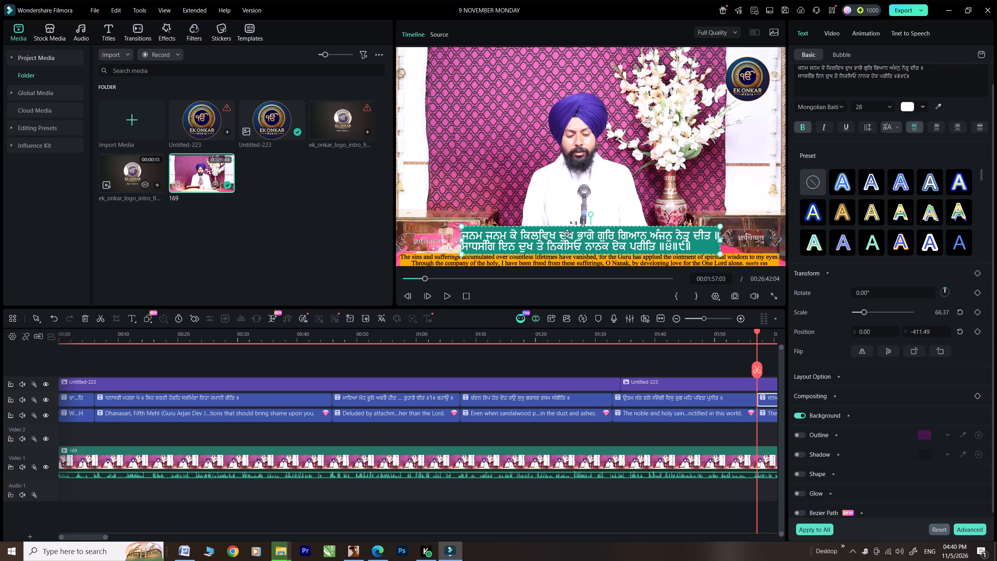
{"action": "key", "text": "Up"}
{"action": "key", "text": "Up"}
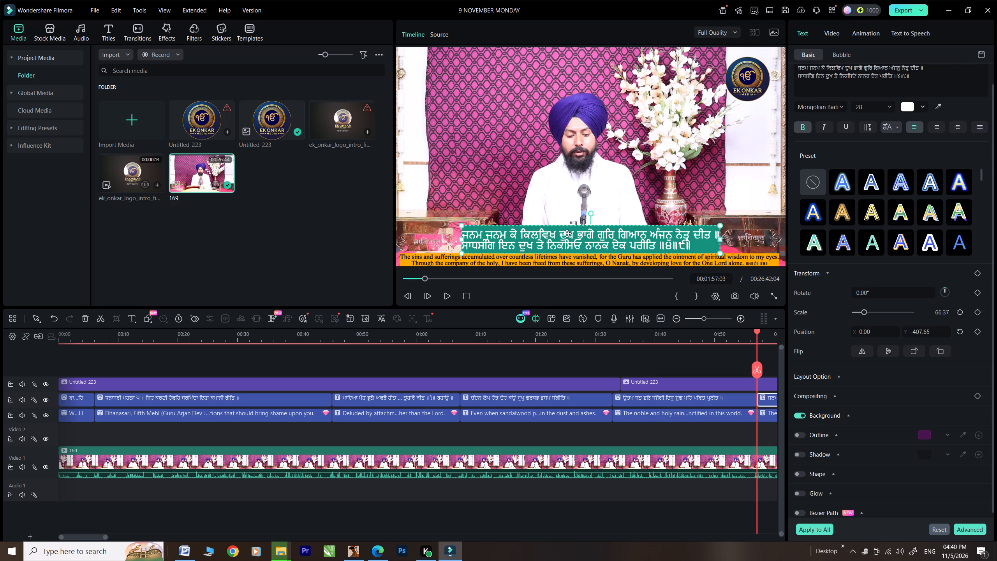
Play on to 00:02:25:02, trim the "ਮਨਿ ਜਪੀਐ" and "Meditate upon" captions to start there, and extend the two preceding captions to meet them.
{"action": "left_click", "coordinate": [445, 295]}
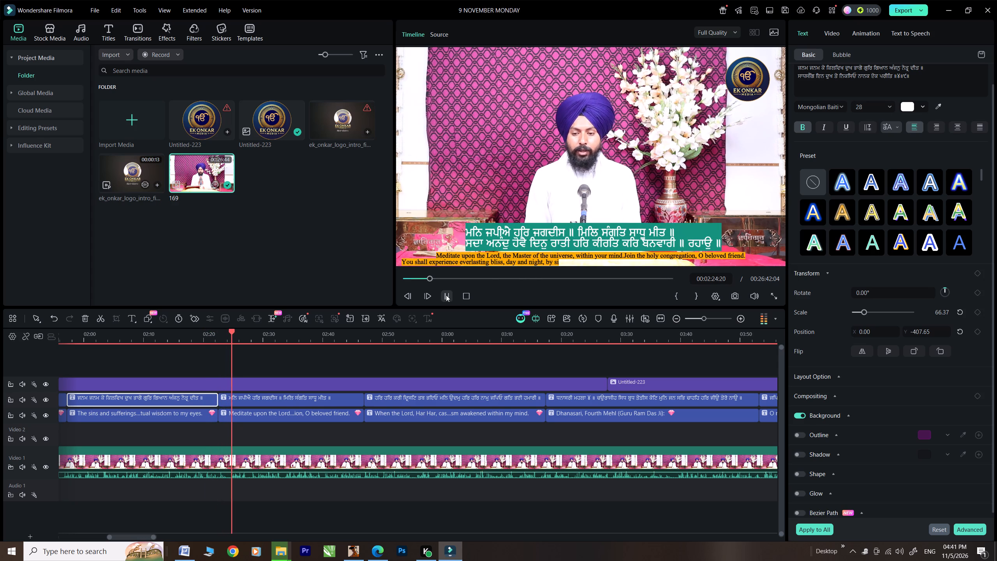
{"action": "left_click", "coordinate": [446, 295]}
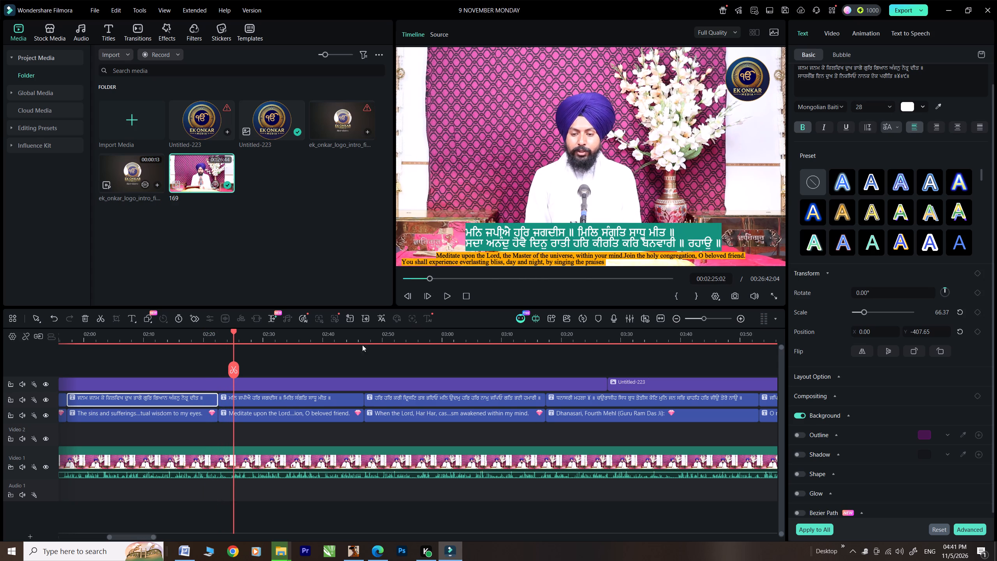
{"action": "left_click_drag", "start_coordinate": [220, 397], "coordinate": [232, 401]}
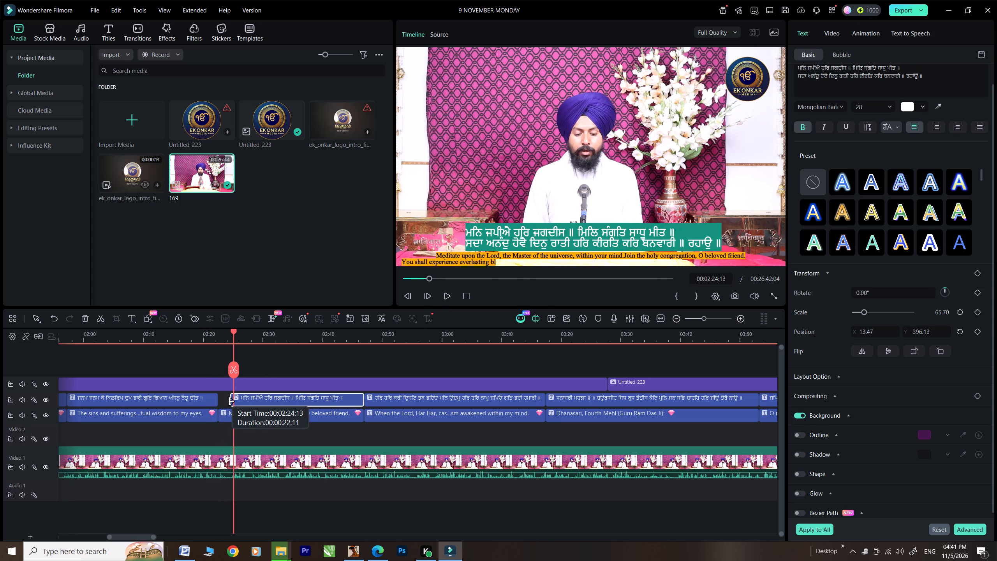
{"action": "left_click_drag", "start_coordinate": [232, 401], "coordinate": [237, 404]}
{"action": "left_click_drag", "start_coordinate": [219, 411], "coordinate": [233, 419]}
{"action": "left_click_drag", "start_coordinate": [218, 399], "coordinate": [235, 402]}
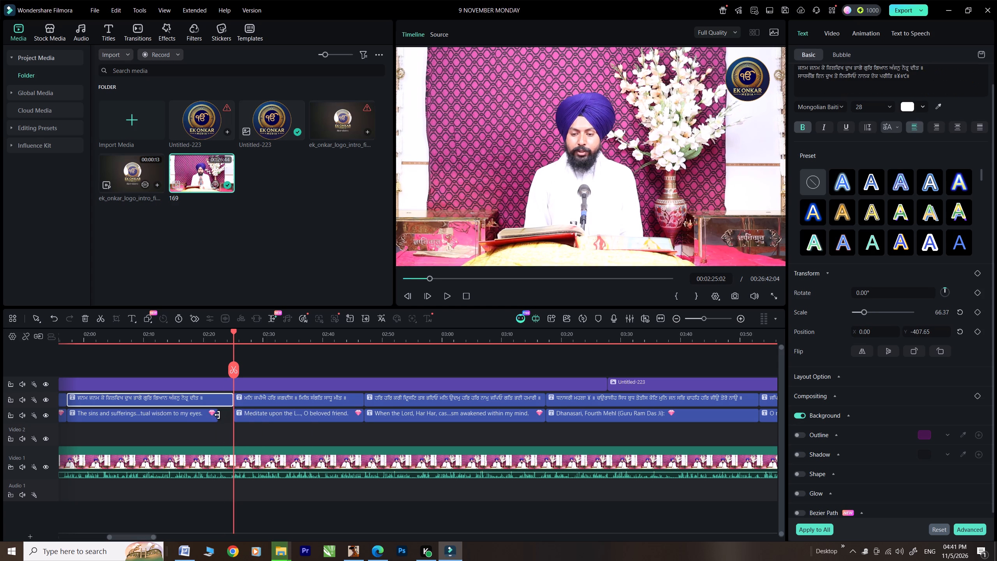
{"action": "left_click_drag", "start_coordinate": [217, 415], "coordinate": [235, 417]}
Delete the three old Gurmukhi and English caption pairs, from "Meditate upon the Lord" through "Dhanasari, Fourth Mehl".
{"action": "left_click_drag", "start_coordinate": [645, 435], "coordinate": [612, 438]}
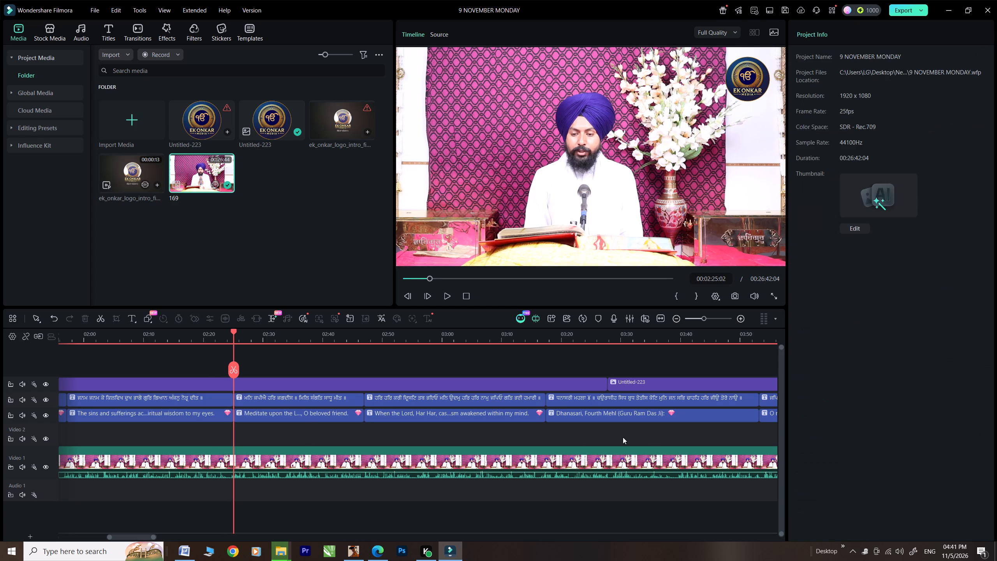
{"action": "left_click_drag", "start_coordinate": [612, 438], "coordinate": [336, 401]}
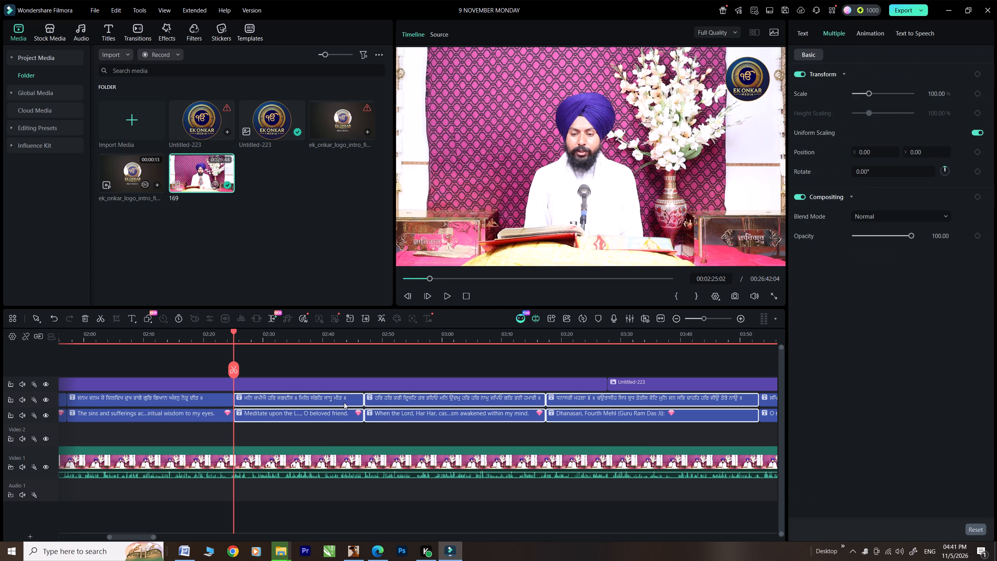
{"action": "key", "text": "Delete"}
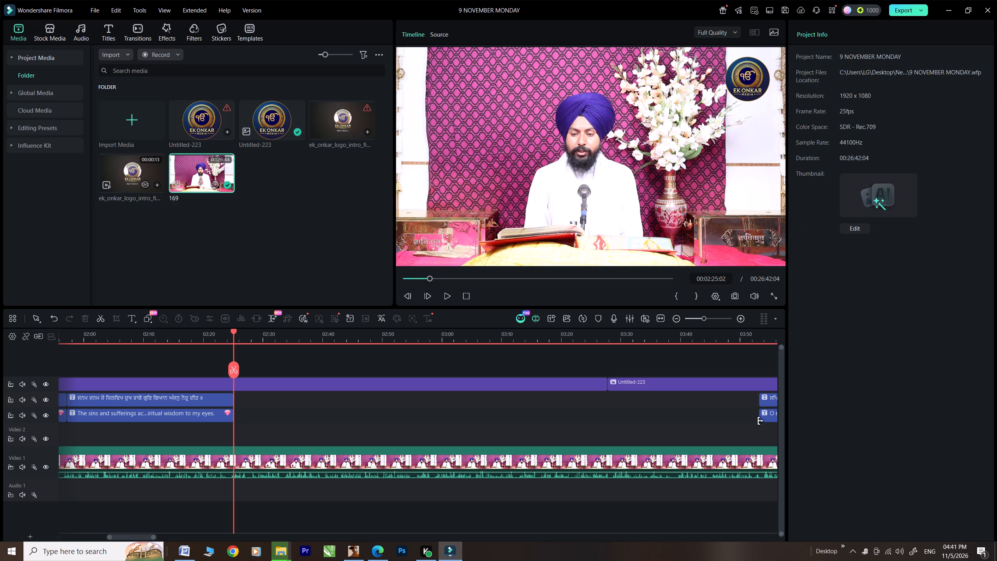
Extend the starts of the "ਜਪਿ ਮਨ ਰਾਮੈ" and "O mind, meditate" captions back to 00:02:25:02.
{"action": "left_click_drag", "start_coordinate": [760, 398], "coordinate": [261, 433]}
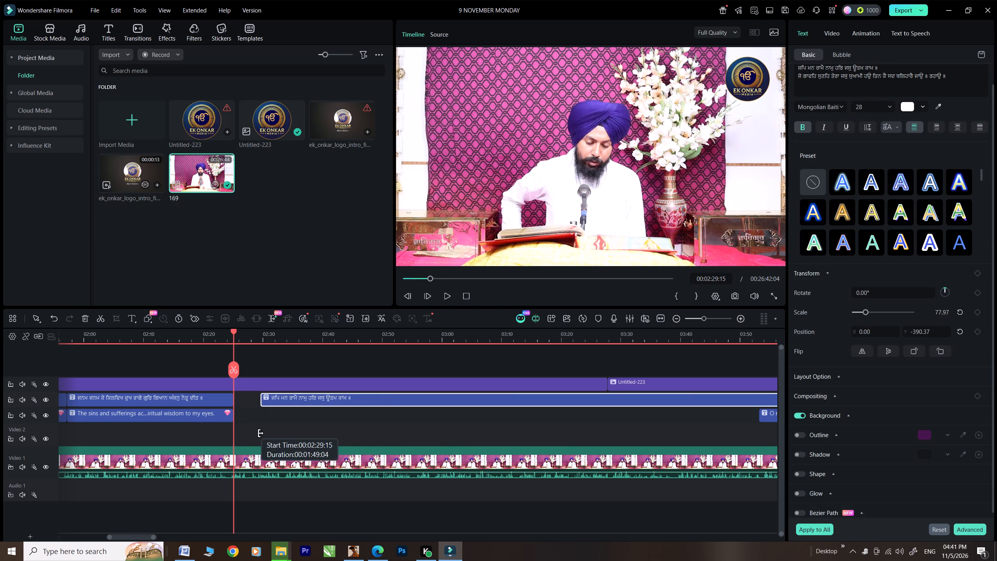
{"action": "left_click_drag", "start_coordinate": [261, 433], "coordinate": [227, 428]}
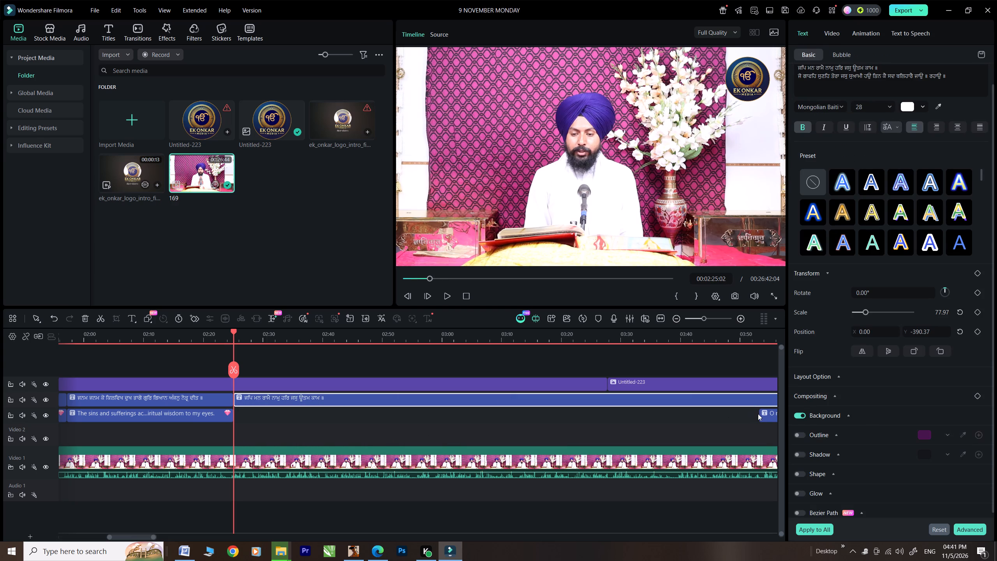
{"action": "left_click_drag", "start_coordinate": [761, 414], "coordinate": [242, 400]}
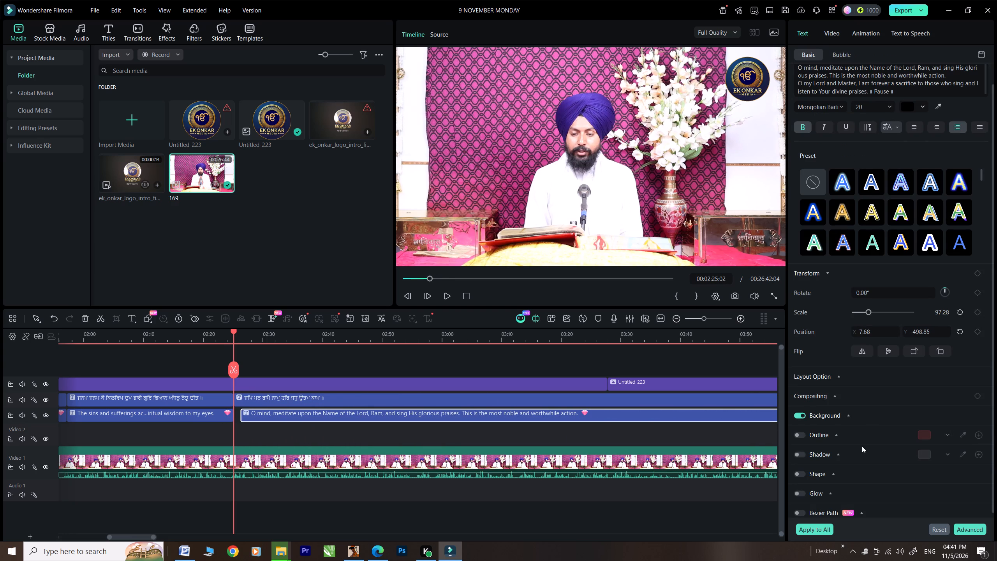
{"action": "left_click_drag", "start_coordinate": [241, 415], "coordinate": [222, 420]}
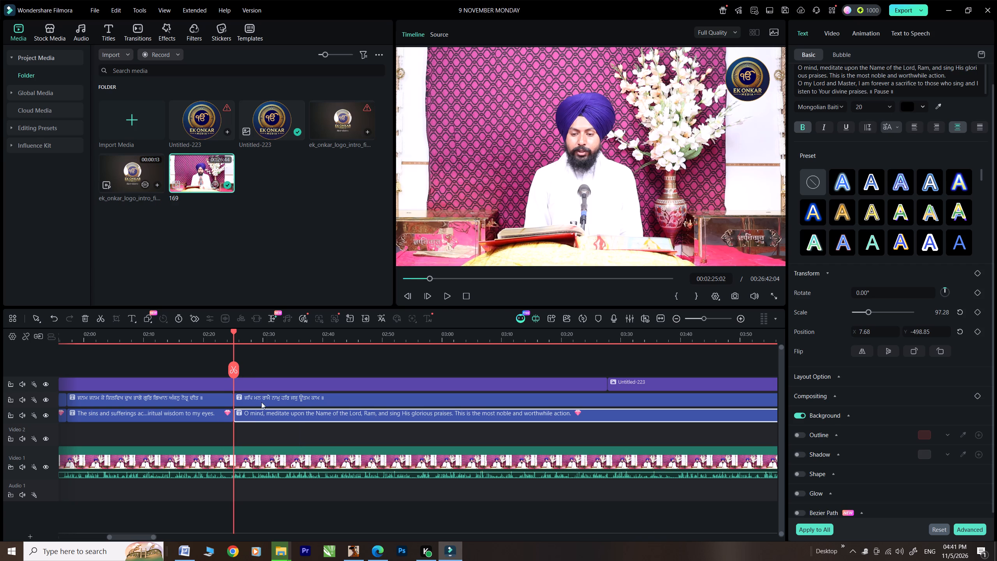
Select the extended Gurmukhi caption, and in Word join the "ਪਾਨੀ ਪਖਾ" line onto the "ਧਨਾਸਰੀ ਮਹਲਾ ੫ ॥" heading with a space.
{"action": "left_click", "coordinate": [262, 396]}
{"action": "left_click", "coordinate": [187, 554]}
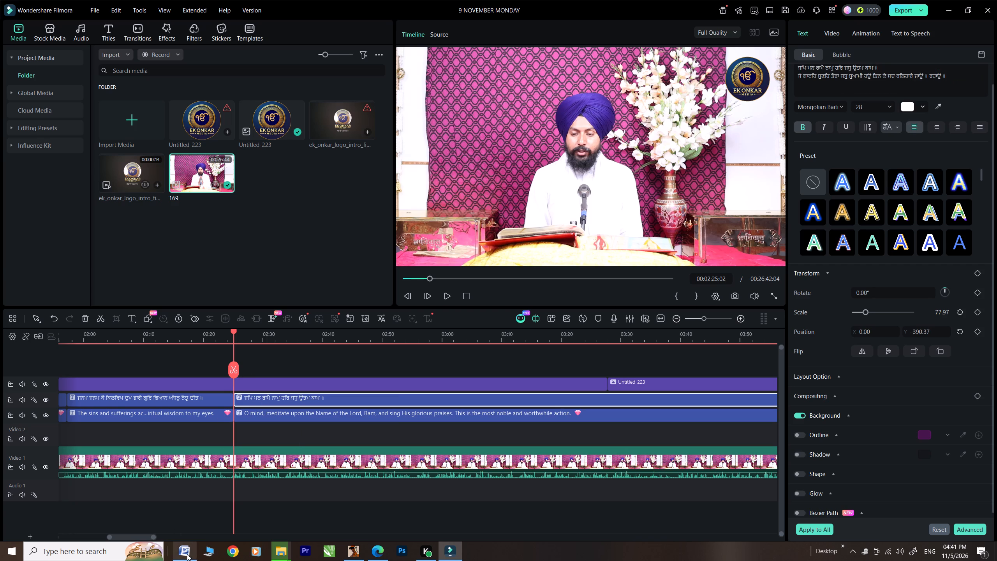
{"action": "scroll", "coordinate": [148, 214], "scroll_direction": "down", "scroll_amount": 3}
{"action": "left_click", "coordinate": [21, 145]}
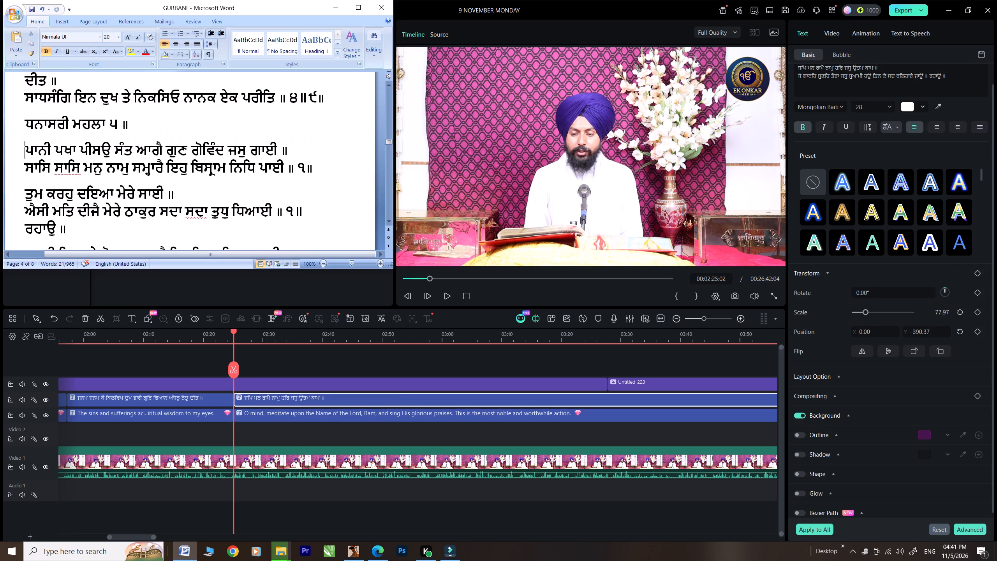
{"action": "key", "text": "BackSpace"}
{"action": "key", "text": "space"}
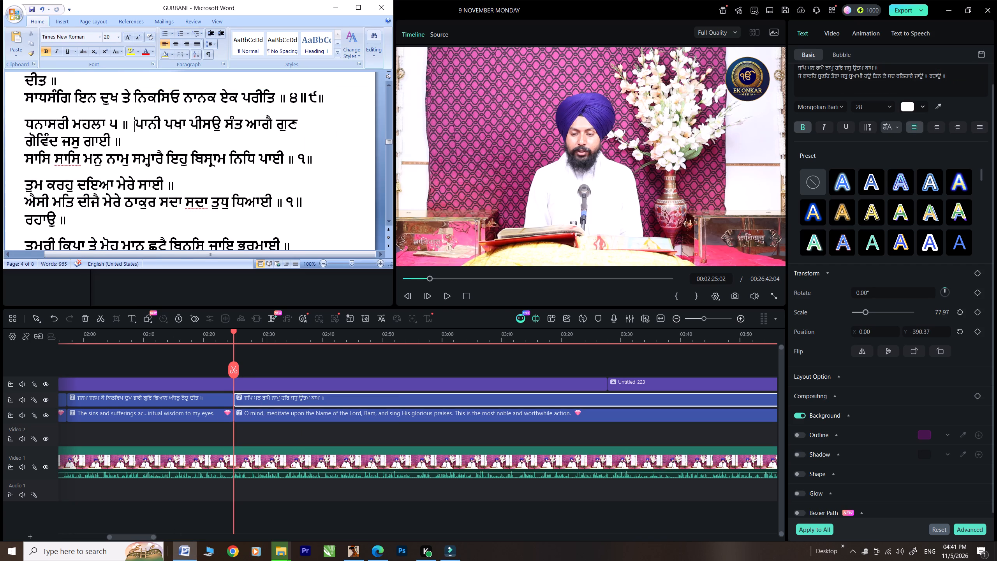
Replace the Gurmukhi caption text at 00:02:25:02 with the "ਧਨਾਸਰੀ ਮਹਲਾ ੫ ॥ ਪਾਨੀ ਪਖਾ" verse copied from Word, without the trailing line break.
{"action": "left_click_drag", "start_coordinate": [314, 159], "coordinate": [37, 129]}
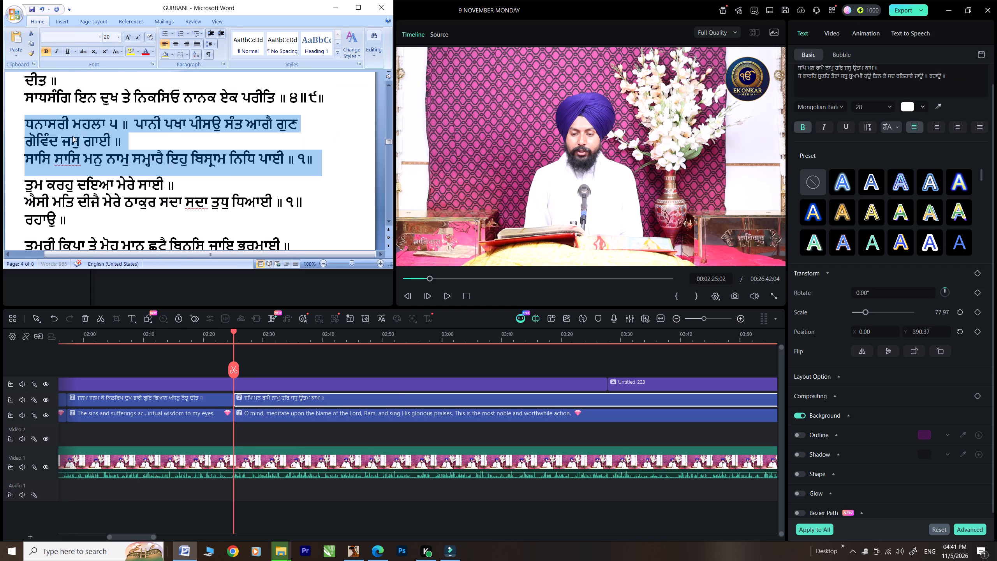
{"action": "right_click", "coordinate": [72, 136]}
{"action": "left_click", "coordinate": [86, 153]}
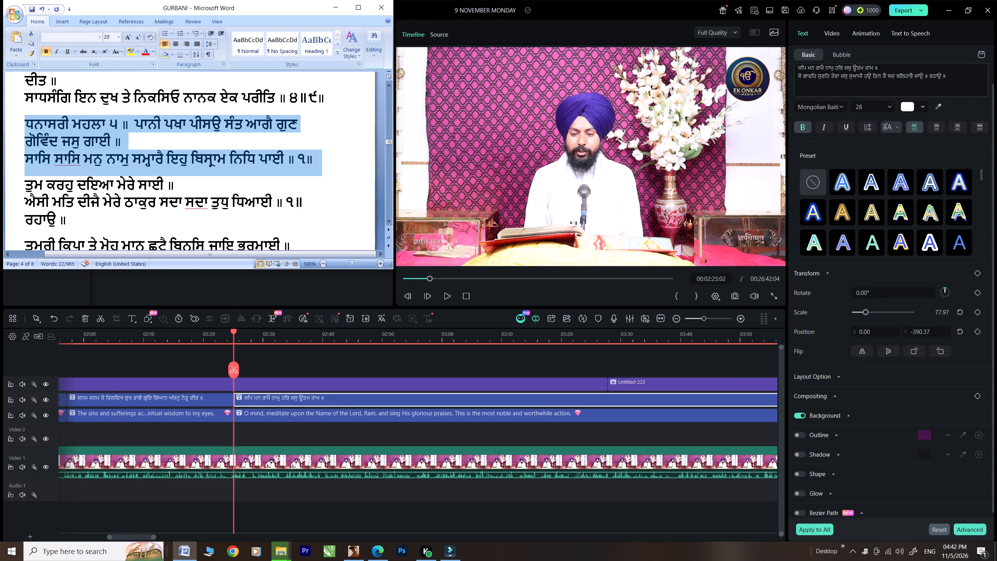
{"action": "left_click_drag", "start_coordinate": [956, 79], "coordinate": [782, 58]}
{"action": "right_click", "coordinate": [834, 73]}
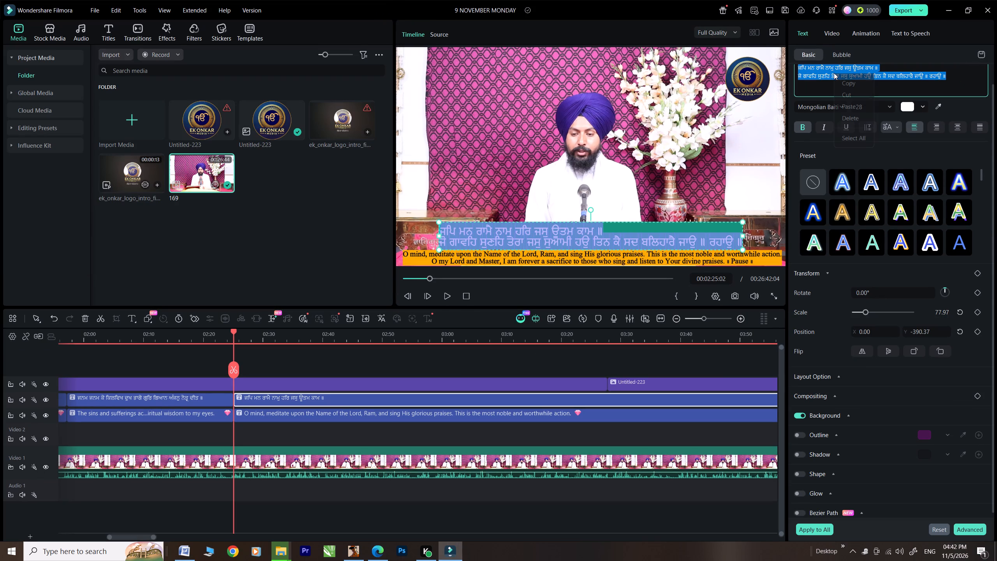
{"action": "left_click", "coordinate": [859, 106]}
{"action": "key", "text": "BackSpace"}
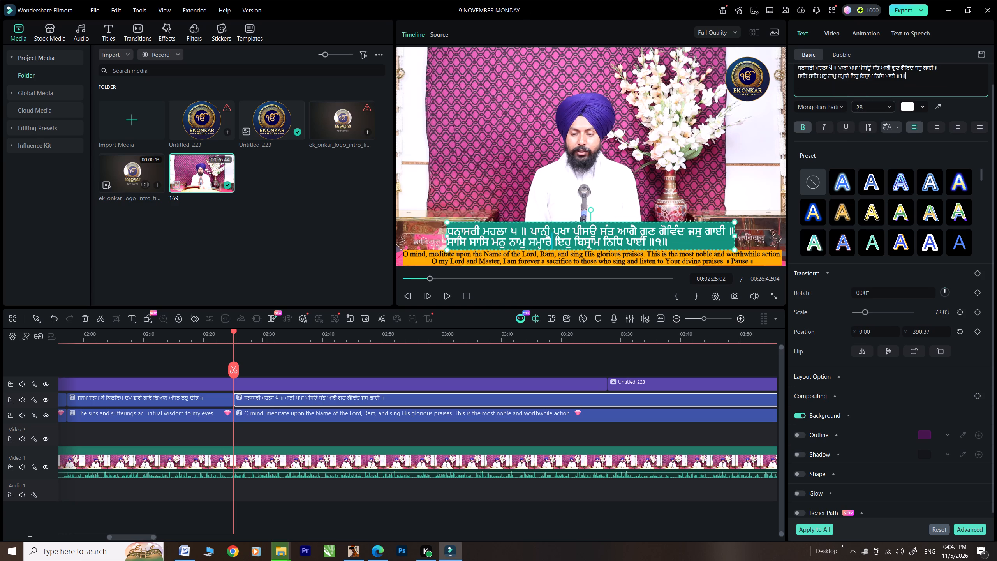
{"action": "left_click", "coordinate": [363, 416]}
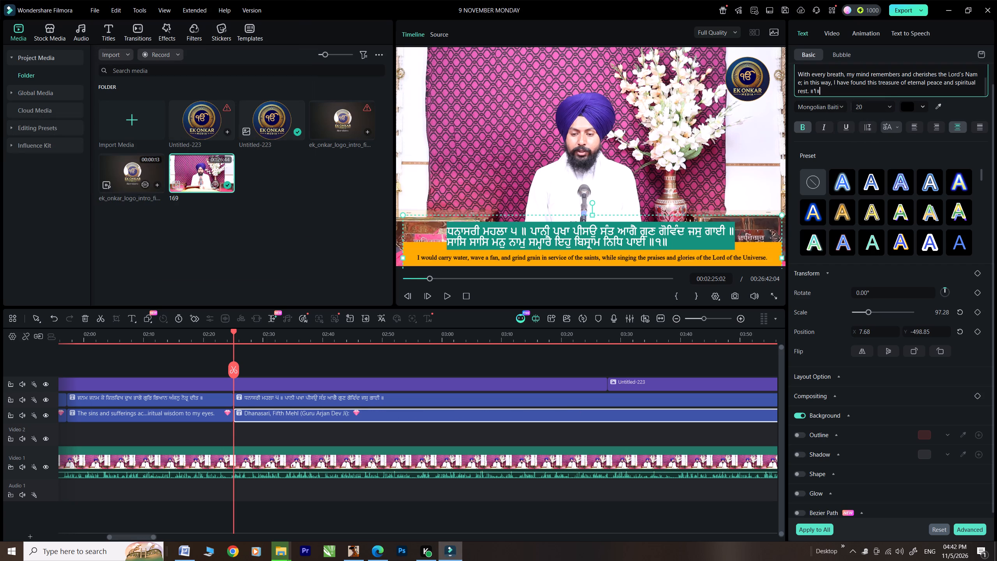
{"action": "left_click", "coordinate": [797, 73]}
{"action": "key", "text": "BackSpace"}
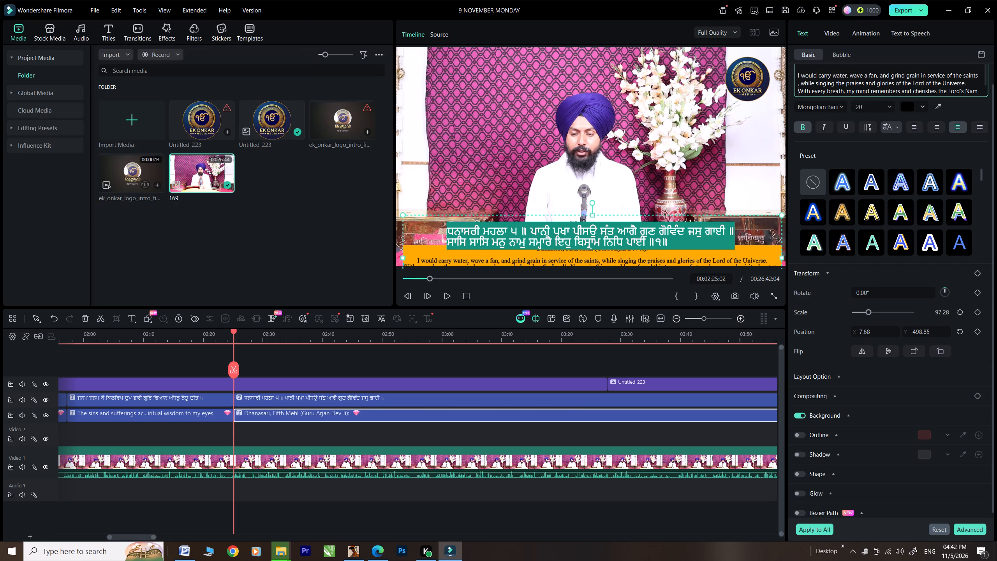
{"action": "left_click", "coordinate": [796, 76]}
{"action": "key", "text": "BackSpace"}
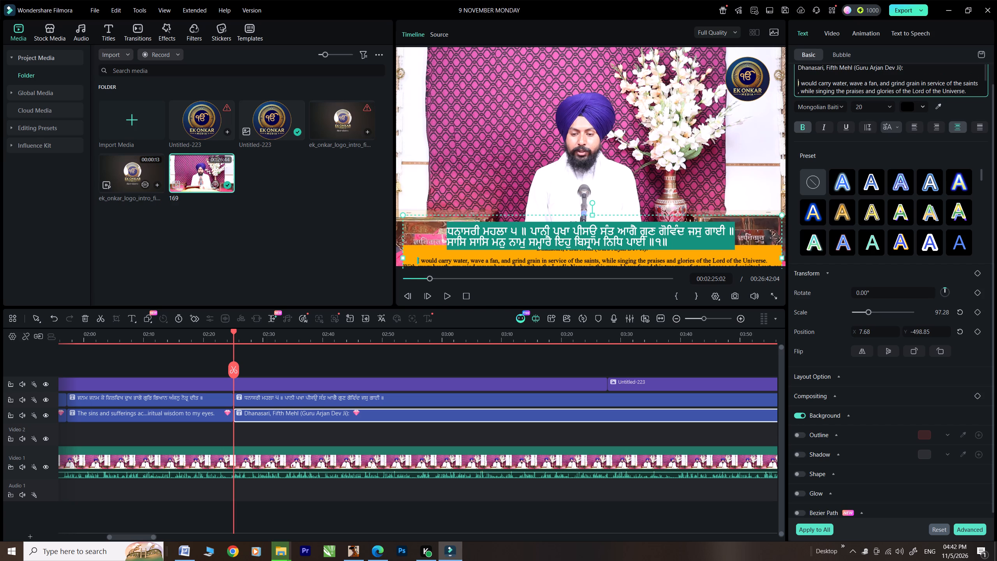
Nudge the "ਧਨਾਸਰੀ ਮਹਲਾ ੫" Gurmukhi caption up in the preview to a Y position of -375.01.
{"action": "left_click", "coordinate": [539, 227]}
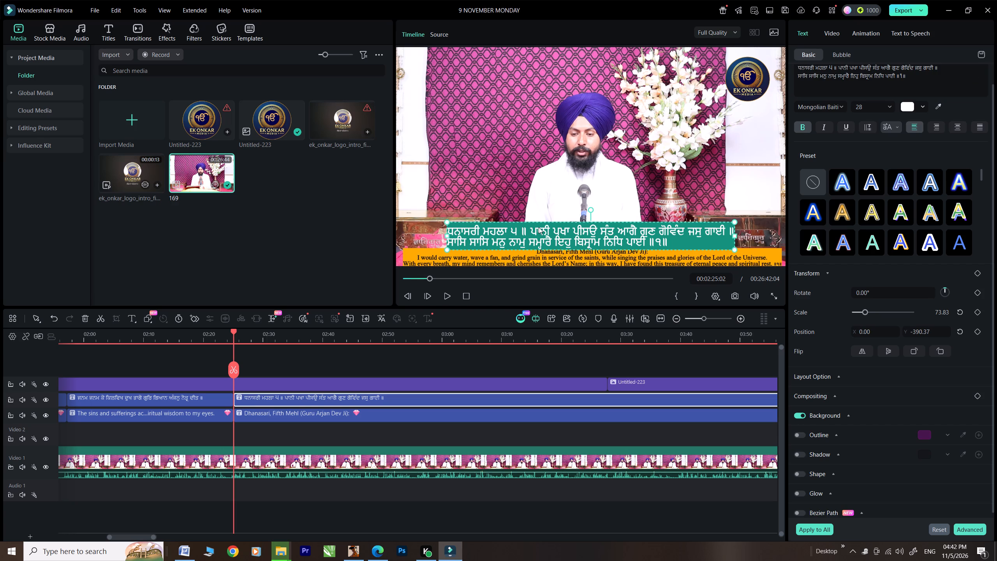
{"action": "key", "text": "Up"}
{"action": "key", "text": "Up"}
{"action": "key", "text": "Up"}
{"action": "key", "text": "Up"}
{"action": "key", "text": "Up"}
{"action": "key", "text": "Up"}
{"action": "key", "text": "Up"}
{"action": "key", "text": "Up"}
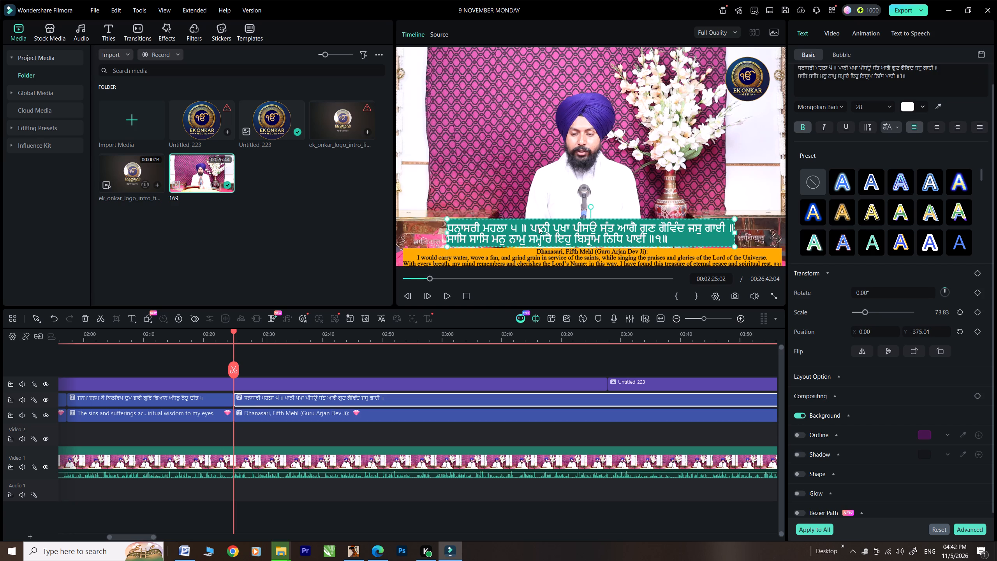
Nudge the "Dhanasari, Fifth Mehl" English caption up in the preview to a Y position of -491.17.
{"action": "left_click", "coordinate": [589, 261]}
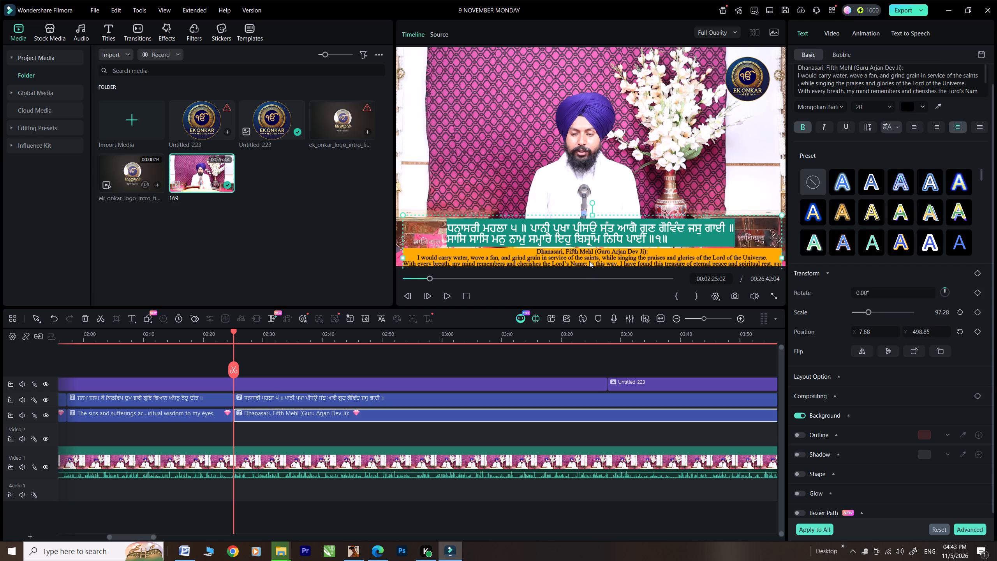
{"action": "key", "text": "Up"}
{"action": "key", "text": "Up"}
{"action": "key", "text": "Up"}
{"action": "key", "text": "Up"}
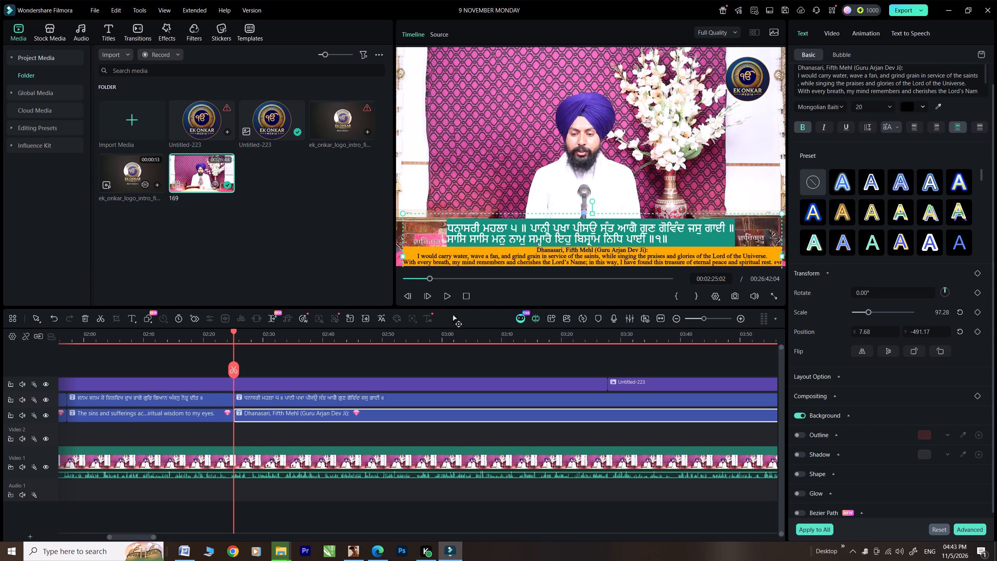
Play on to 00:02:56:05 and split both the English and the Gurmukhi captions there.
{"action": "left_click", "coordinate": [446, 297]}
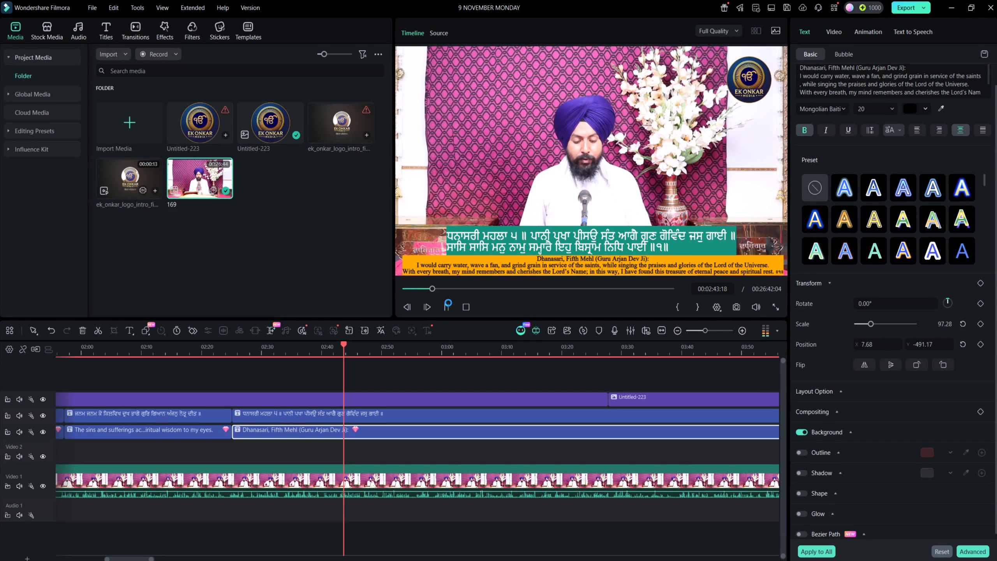
{"action": "left_click", "coordinate": [446, 299]}
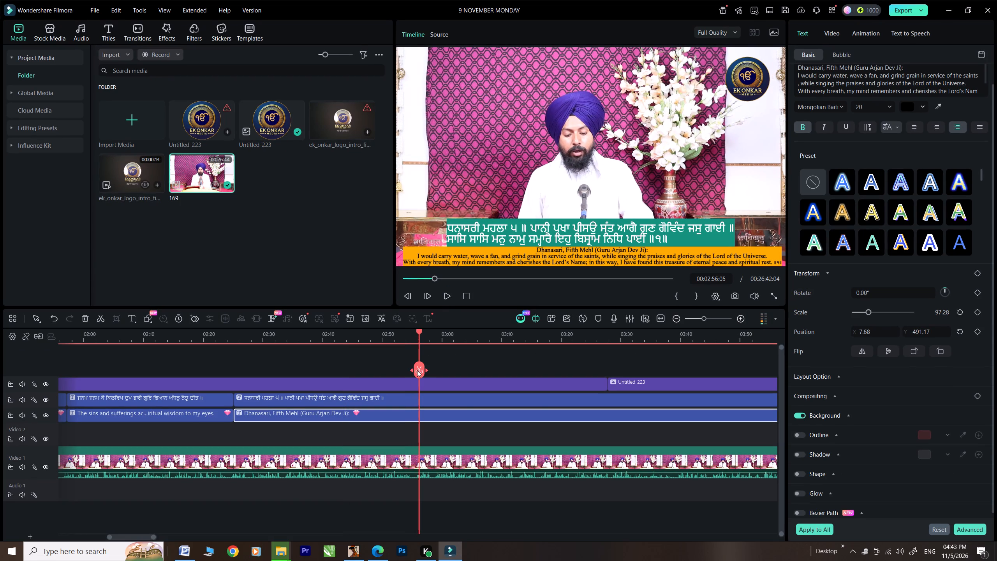
{"action": "left_click", "coordinate": [417, 374]}
{"action": "left_click", "coordinate": [431, 397]}
{"action": "left_click", "coordinate": [421, 369]}
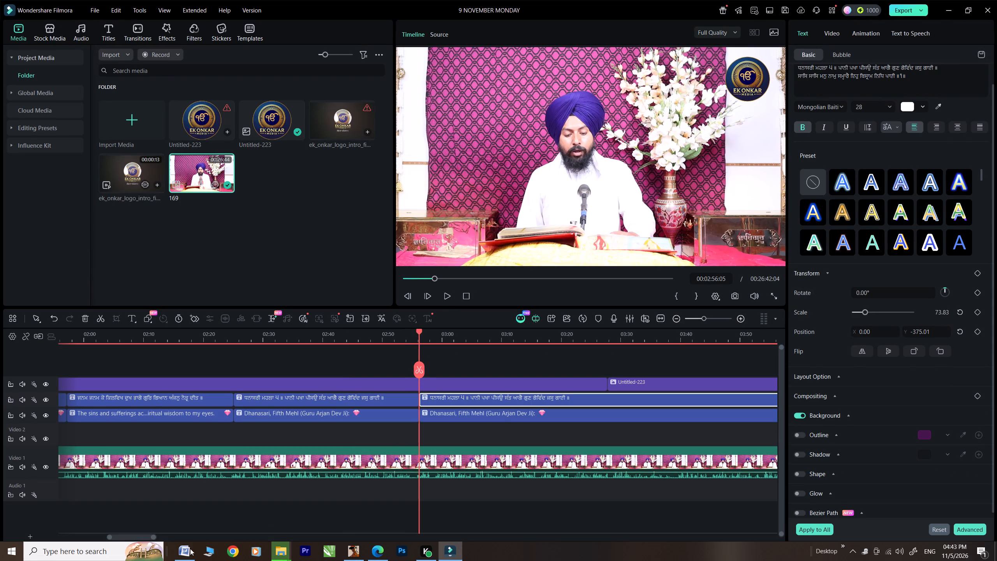
Replace the Gurmukhi caption after the split with the "ਤੁਮ ਕਰਹੁ ਦਇਆ ਮੇਰੇ ਸਾਈ" verse from Word, without the trailing line break.
{"action": "left_click", "coordinate": [190, 550]}
{"action": "left_click_drag", "start_coordinate": [81, 219], "coordinate": [63, 221]}
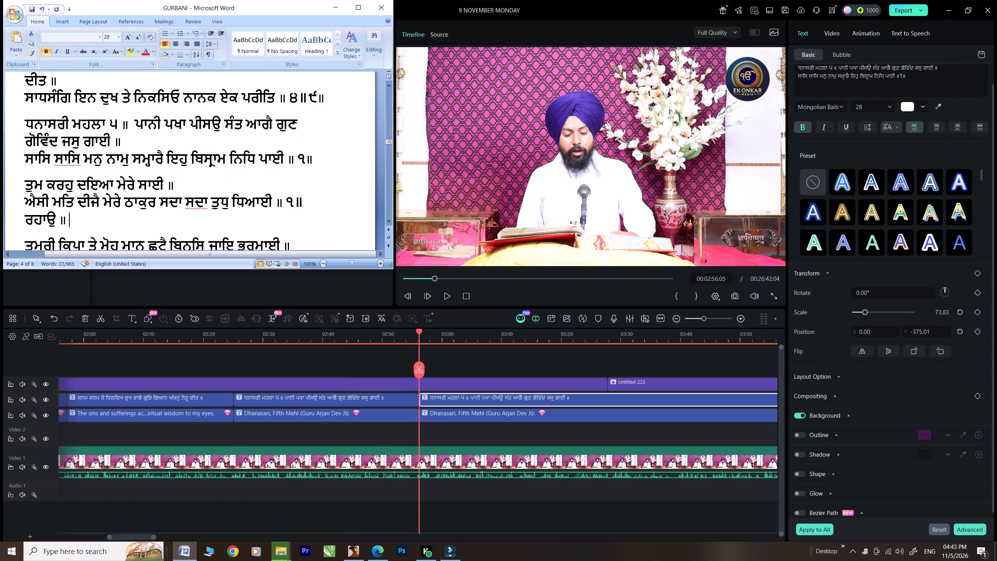
{"action": "left_click_drag", "start_coordinate": [63, 221], "coordinate": [26, 184]}
{"action": "right_click", "coordinate": [26, 184]}
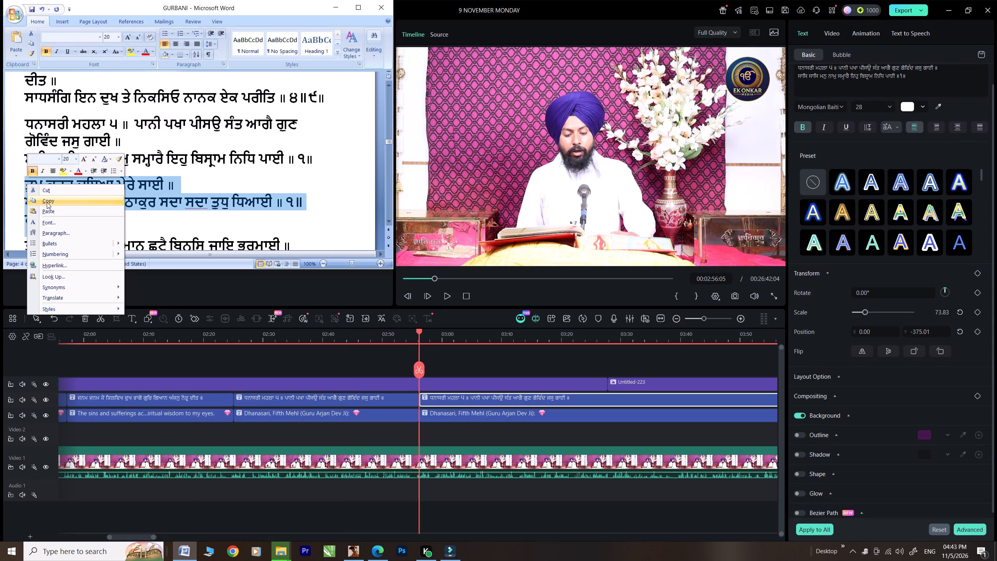
{"action": "left_click", "coordinate": [47, 202]}
{"action": "left_click_drag", "start_coordinate": [912, 76], "coordinate": [780, 54]}
{"action": "right_click", "coordinate": [819, 68]}
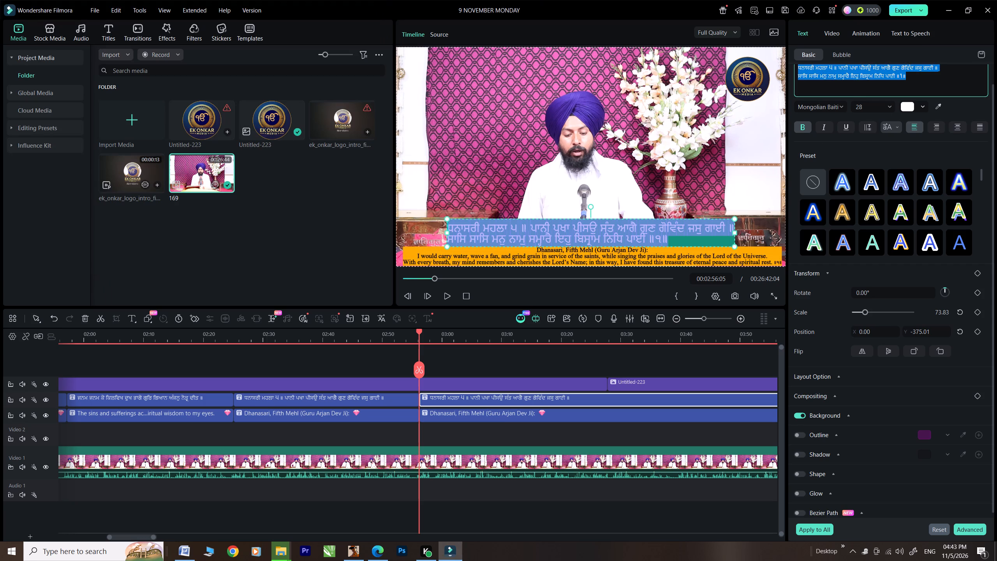
{"action": "left_click", "coordinate": [847, 100]}
{"action": "key", "text": "BackSpace"}
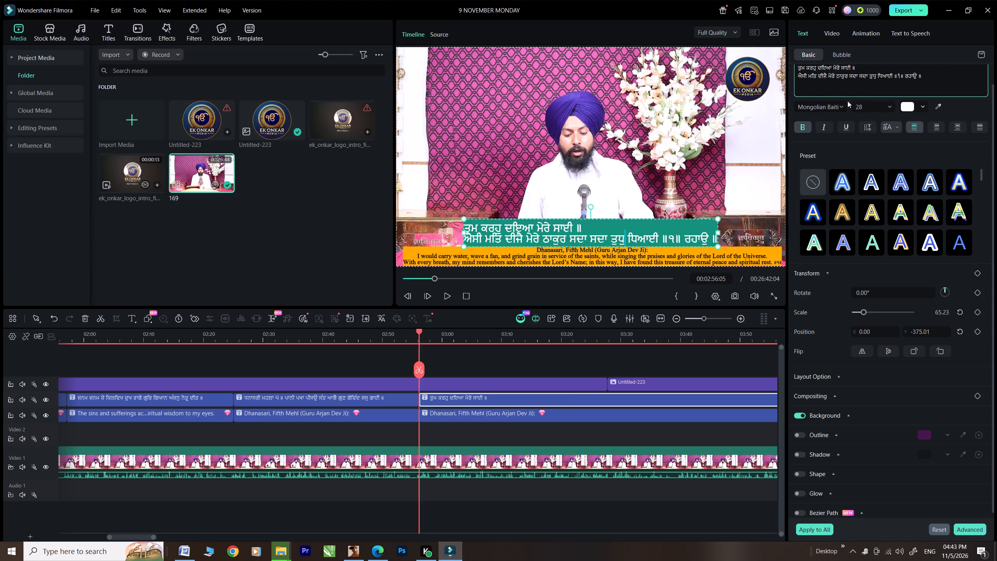
{"action": "left_click", "coordinate": [447, 417]}
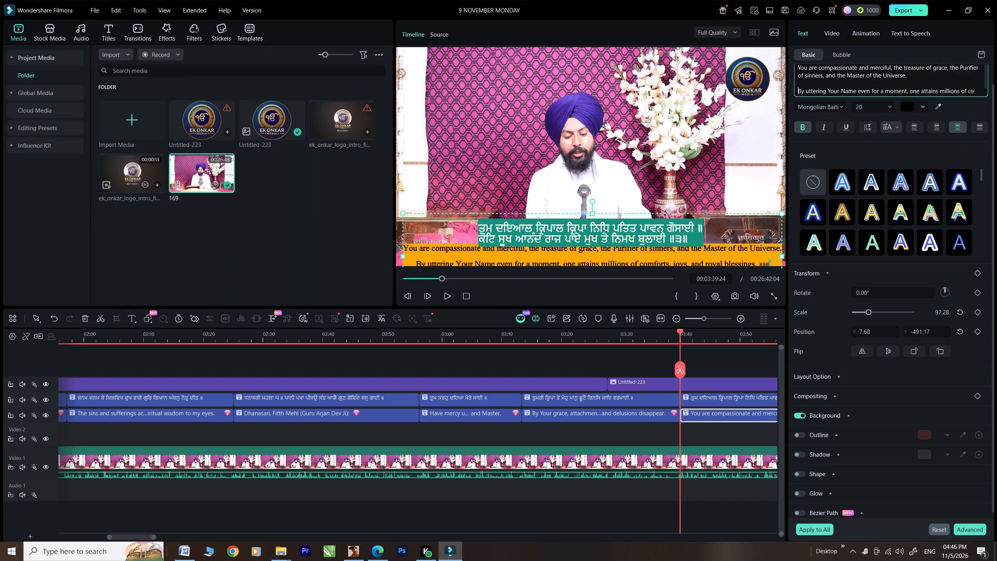
{"action": "key", "text": "BackSpace"}
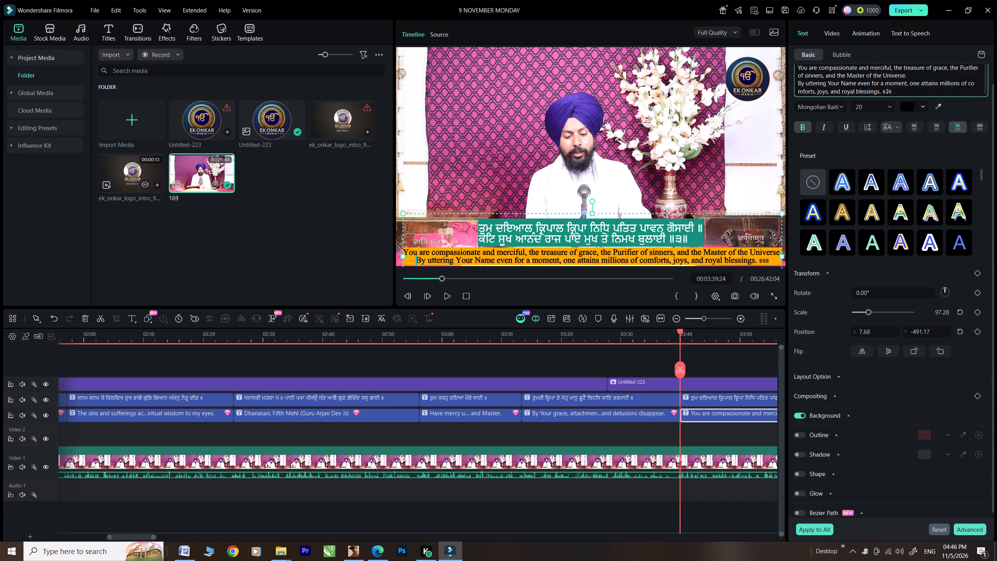
Play on to 00:04:09:16 and split both the English and the Gurmukhi captions there.
{"action": "left_click", "coordinate": [446, 297]}
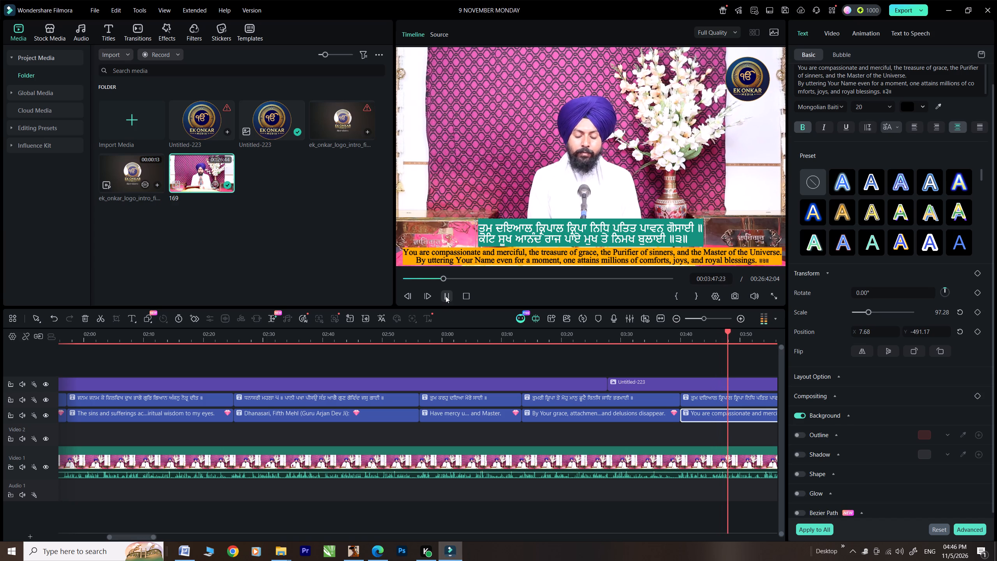
{"action": "left_click", "coordinate": [446, 296]}
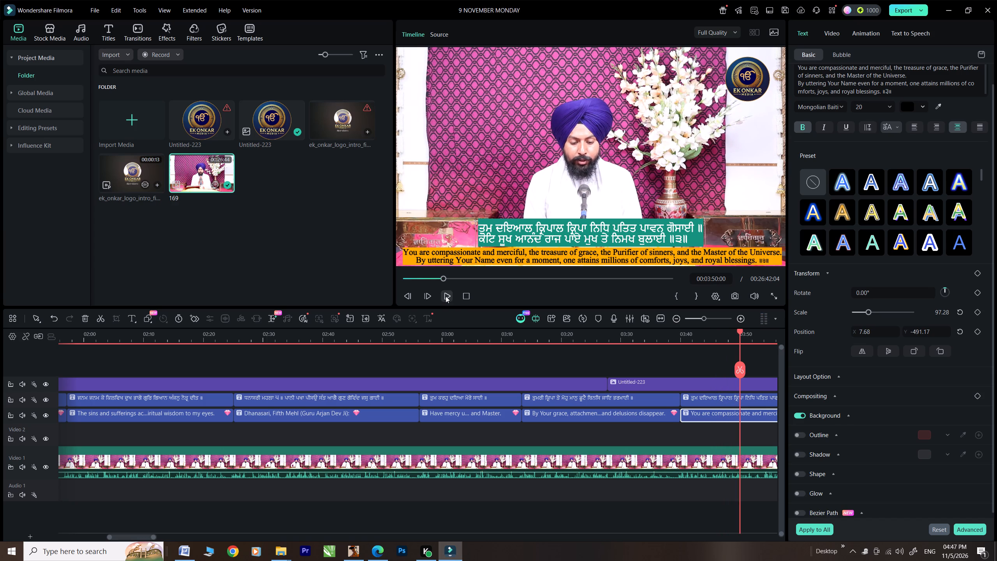
{"action": "left_click", "coordinate": [446, 296]}
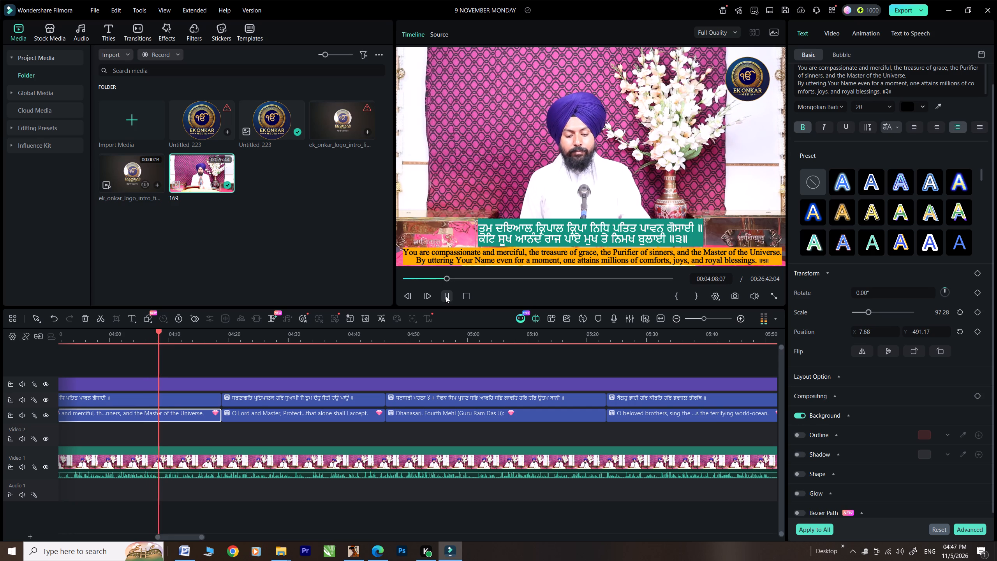
{"action": "left_click", "coordinate": [446, 296]}
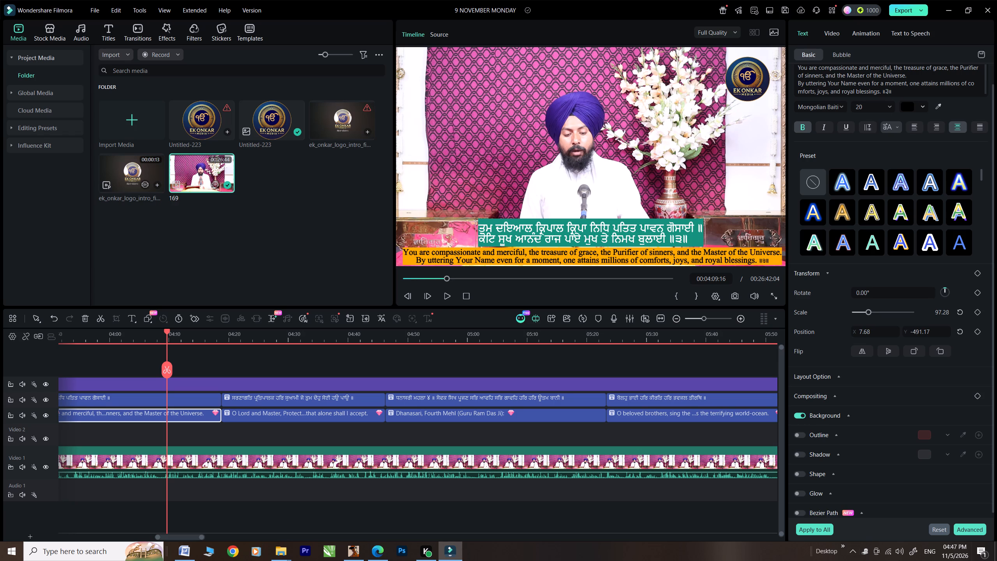
{"action": "left_click", "coordinate": [167, 369]}
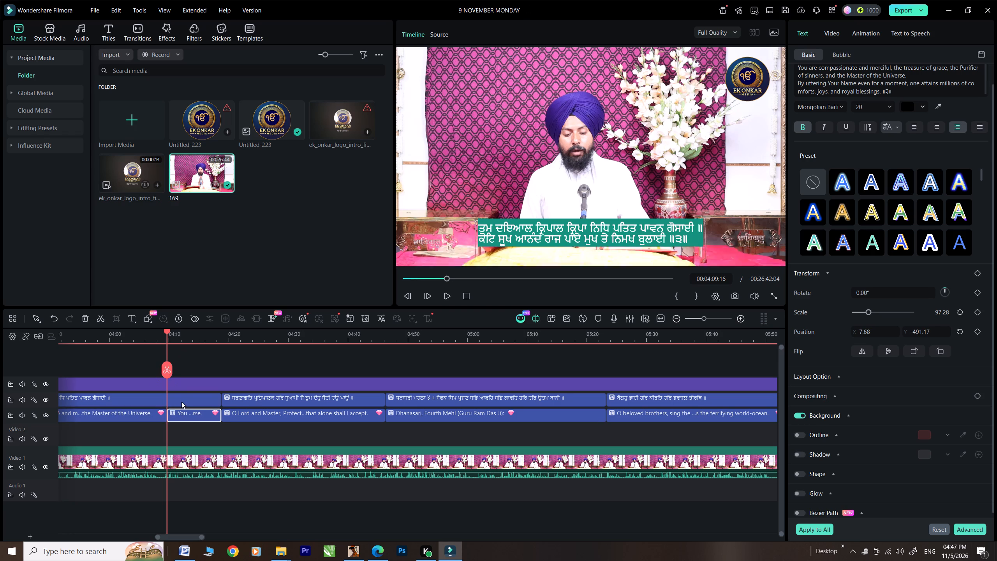
{"action": "left_click", "coordinate": [181, 402]}
{"action": "left_click", "coordinate": [167, 371]}
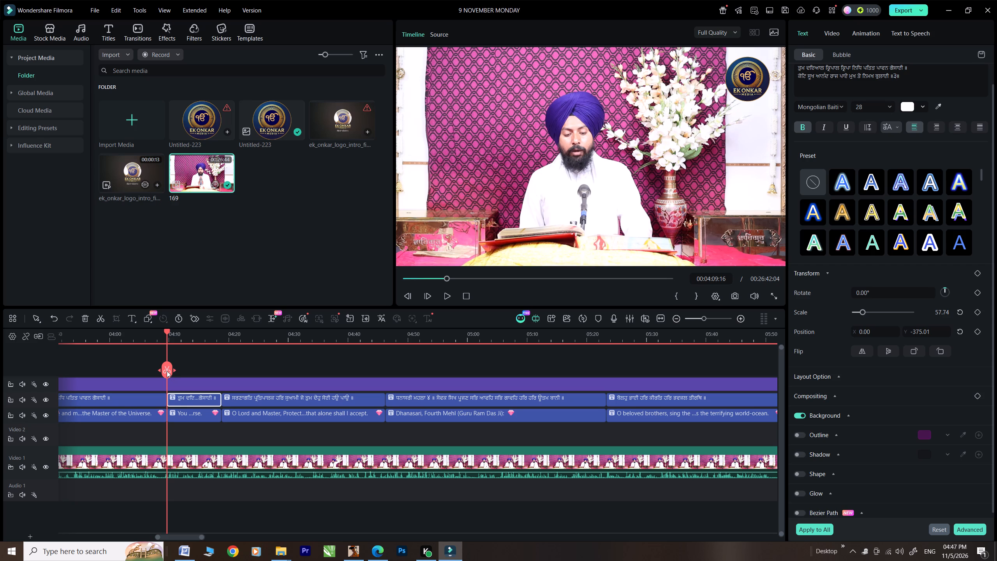
Delete all Gurmukhi and English captions between the 00:04:09:16 split and the "O beloved brothers" caption pair.
{"action": "left_click_drag", "start_coordinate": [530, 431], "coordinate": [493, 432]}
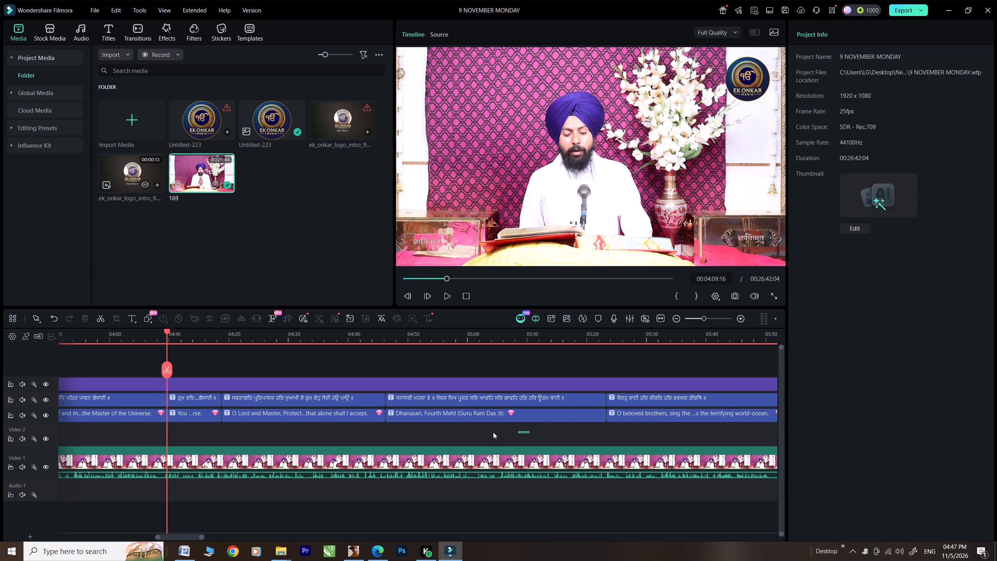
{"action": "left_click_drag", "start_coordinate": [493, 432], "coordinate": [207, 400]}
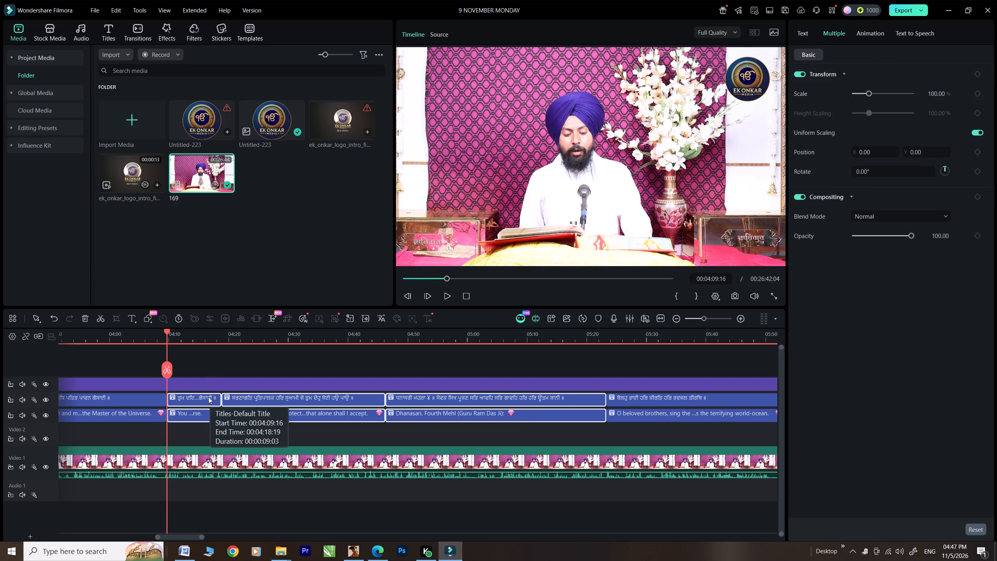
{"action": "key", "text": "Delete"}
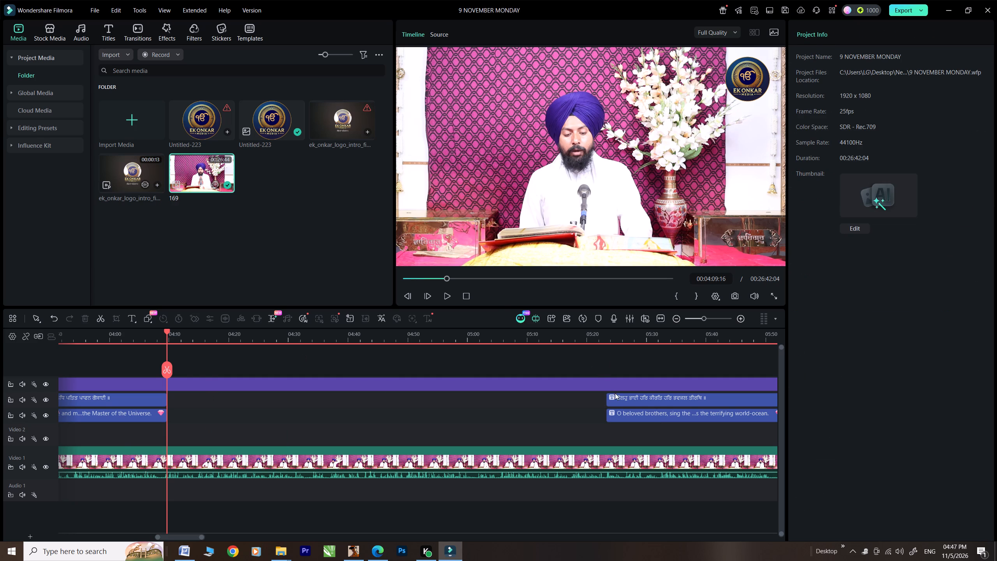
Extend the start of the "O beloved brothers" English caption and its Gurmukhi counterpart back to 00:04:09:16, closing the gap.
{"action": "left_click", "coordinate": [615, 394]}
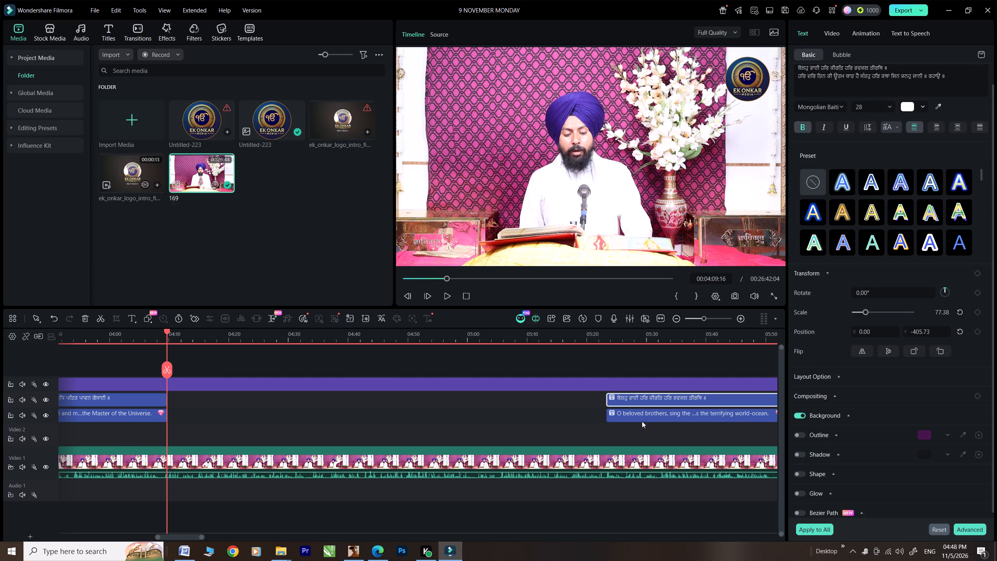
{"action": "left_click", "coordinate": [644, 411]}
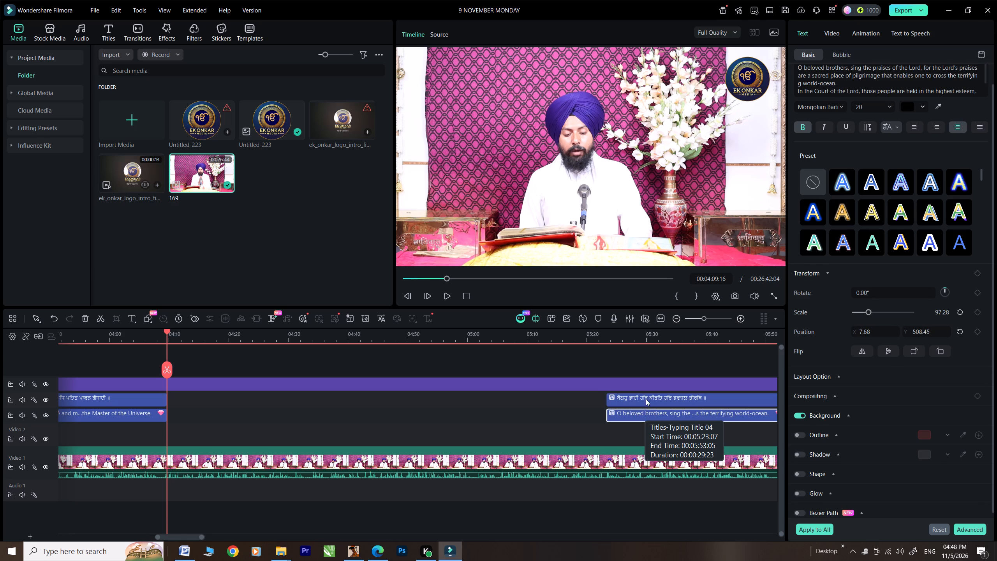
{"action": "left_click", "coordinate": [646, 399], "text": "ctrl"}
{"action": "left_click_drag", "start_coordinate": [606, 395], "coordinate": [109, 378]}
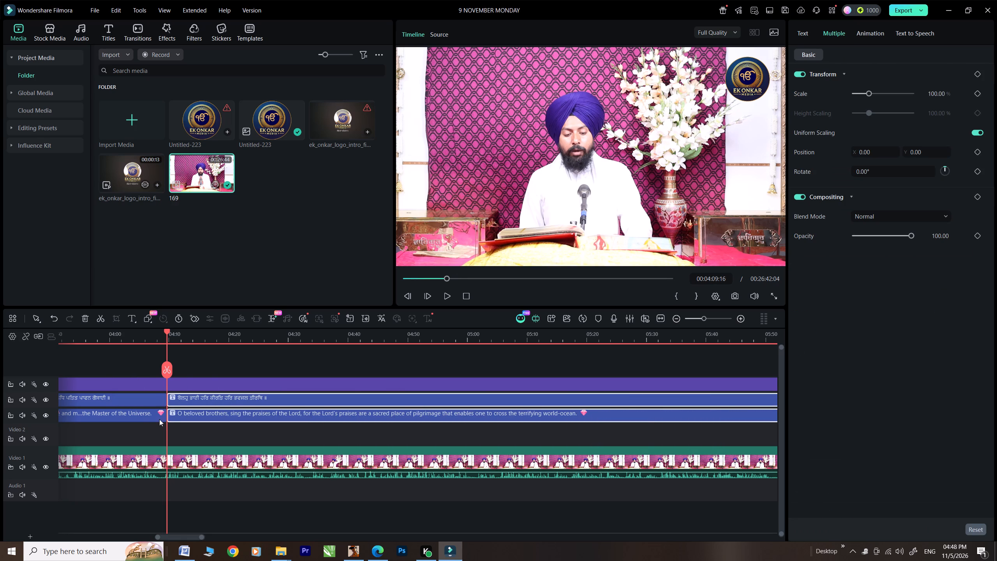
Replace the Gurmukhi caption starting at 00:04:09:16 with the "ਜਾਪ ਤਾਪ ਭਗਤਿ" verse from Word, without the trailing line break.
{"action": "left_click", "coordinate": [188, 399]}
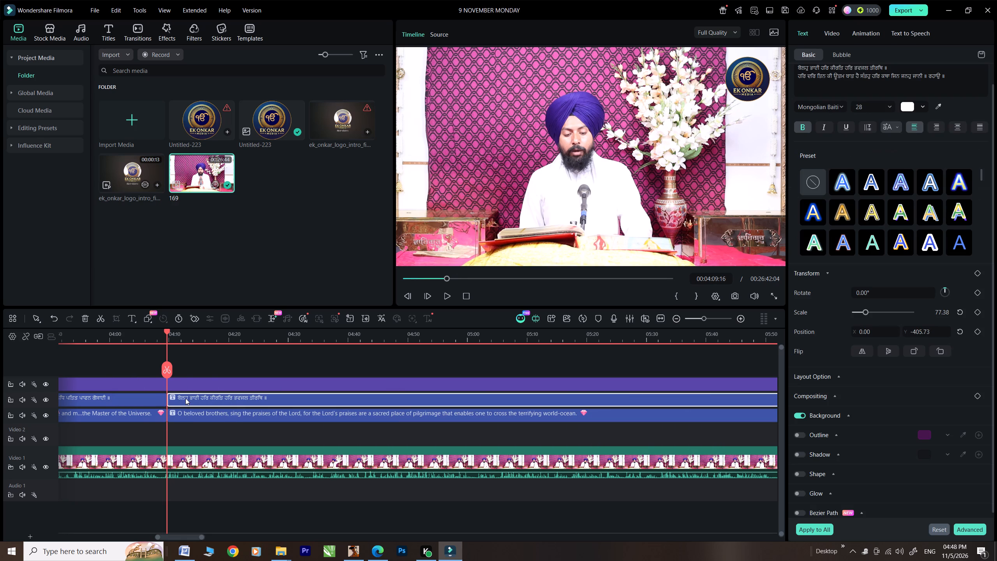
{"action": "left_click", "coordinate": [181, 554]}
{"action": "scroll", "coordinate": [142, 164], "scroll_direction": "down", "scroll_amount": 4}
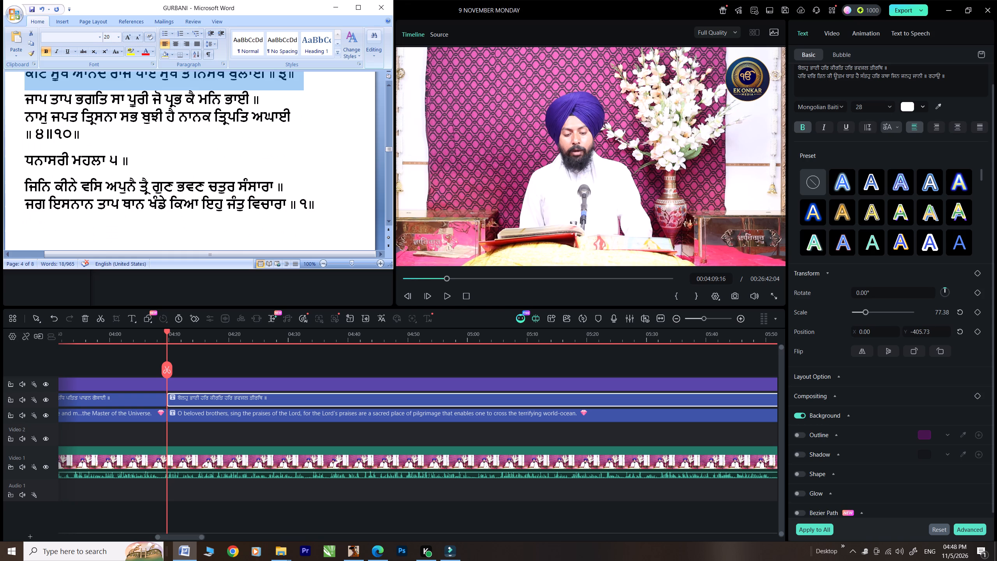
{"action": "left_click_drag", "start_coordinate": [93, 139], "coordinate": [14, 99]}
{"action": "key", "text": "ctrl+c"}
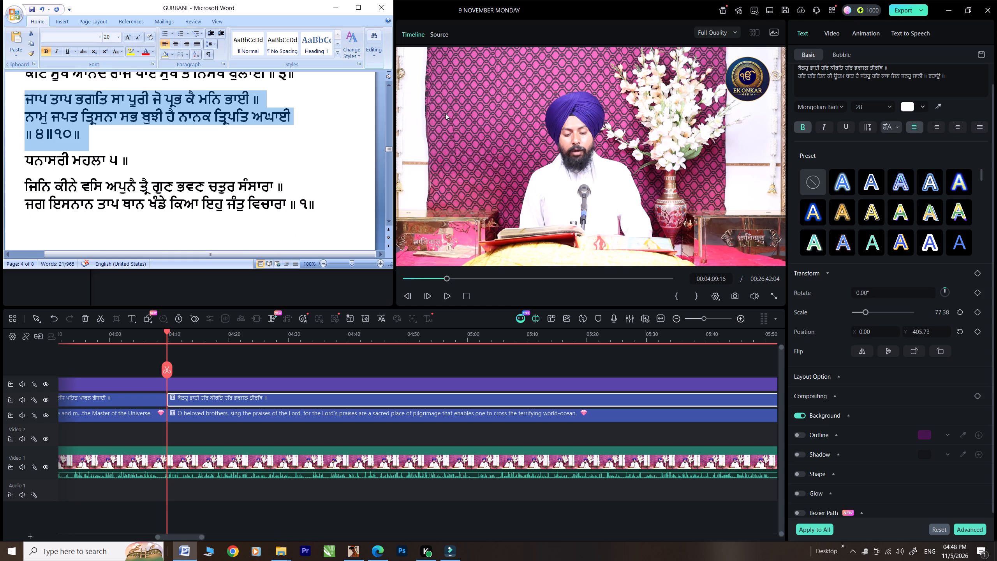
{"action": "left_click_drag", "start_coordinate": [950, 77], "coordinate": [791, 43]}
{"action": "key", "text": "ctrl+v"}
{"action": "key", "text": "BackSpace"}
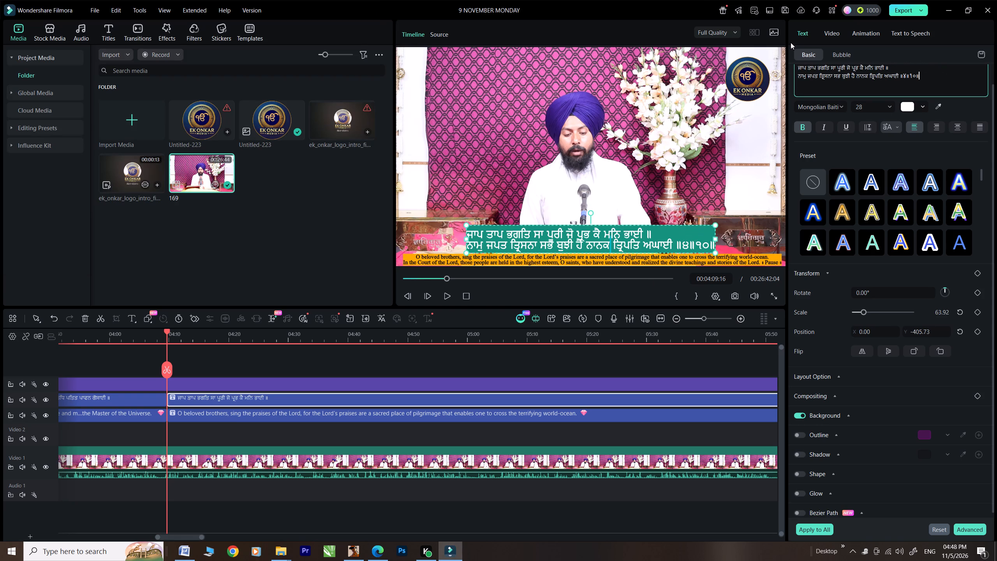
{"action": "left_click", "coordinate": [309, 416]}
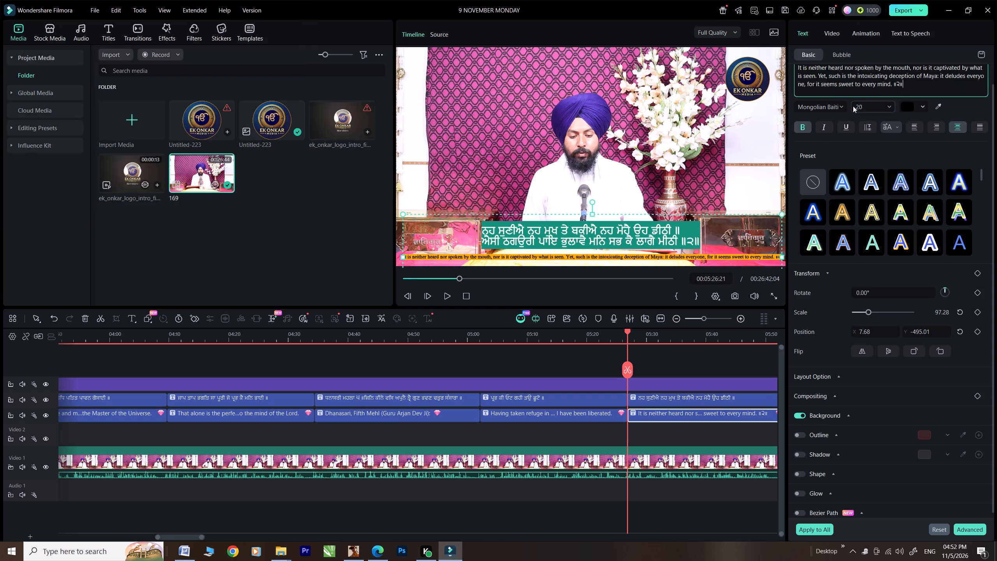
{"action": "left_click", "coordinate": [817, 76]}
{"action": "key", "text": "Return"}
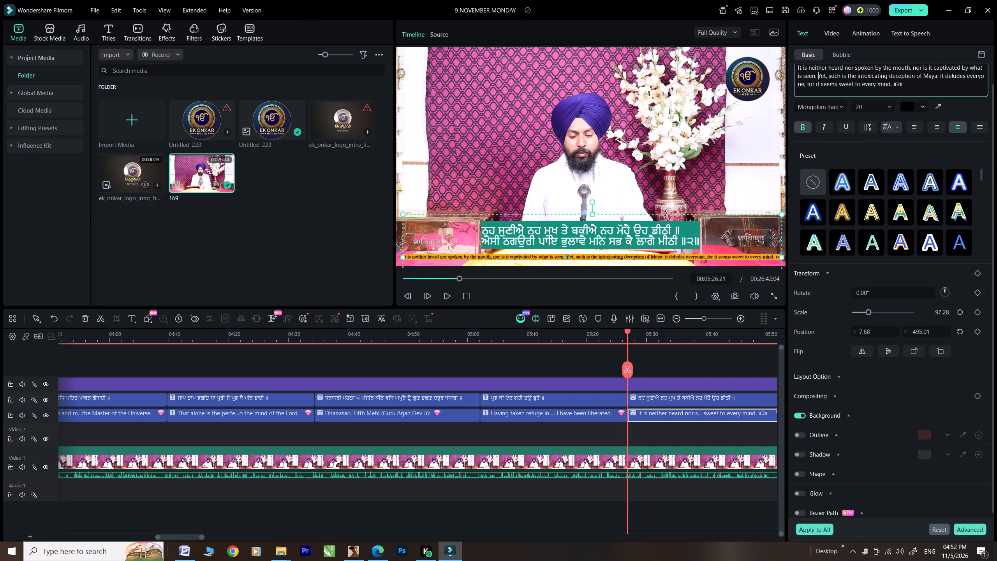
Move the "ਨਹ ਸੁਣੀਐ" Gurmukhi caption in the preview to X -3.84, Y -376.93.
{"action": "left_click", "coordinate": [574, 236]}
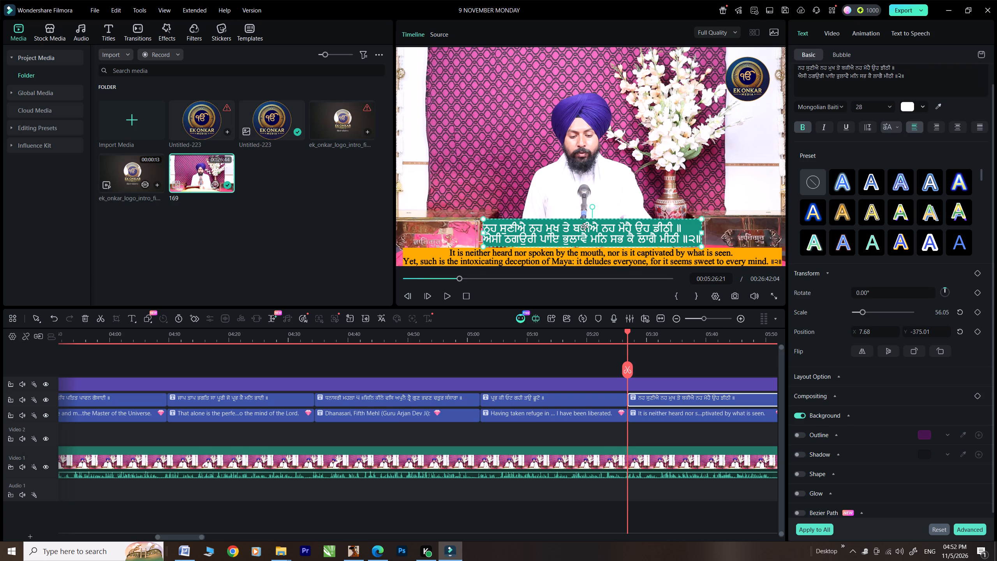
{"action": "key", "text": "Left"}
{"action": "key", "text": "Left"}
{"action": "key", "text": "Left"}
{"action": "key", "text": "Left"}
{"action": "key", "text": "Left"}
{"action": "key", "text": "Left"}
{"action": "key", "text": "Down"}
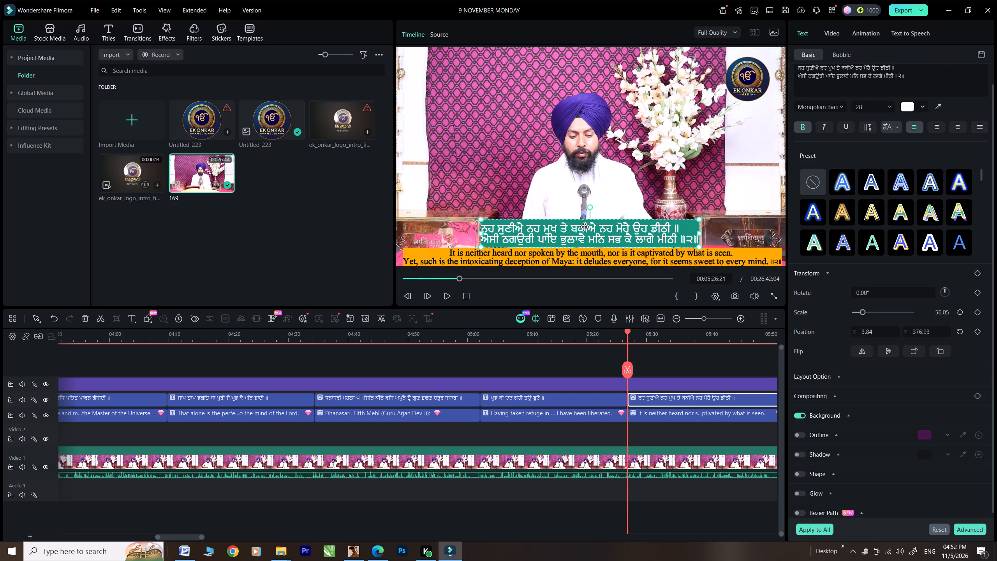
{"action": "key", "text": "Down"}
{"action": "key", "text": "Up"}
Nudge the "It is neither heard" English caption up in the preview to Y -489.25.
{"action": "left_click", "coordinate": [511, 260]}
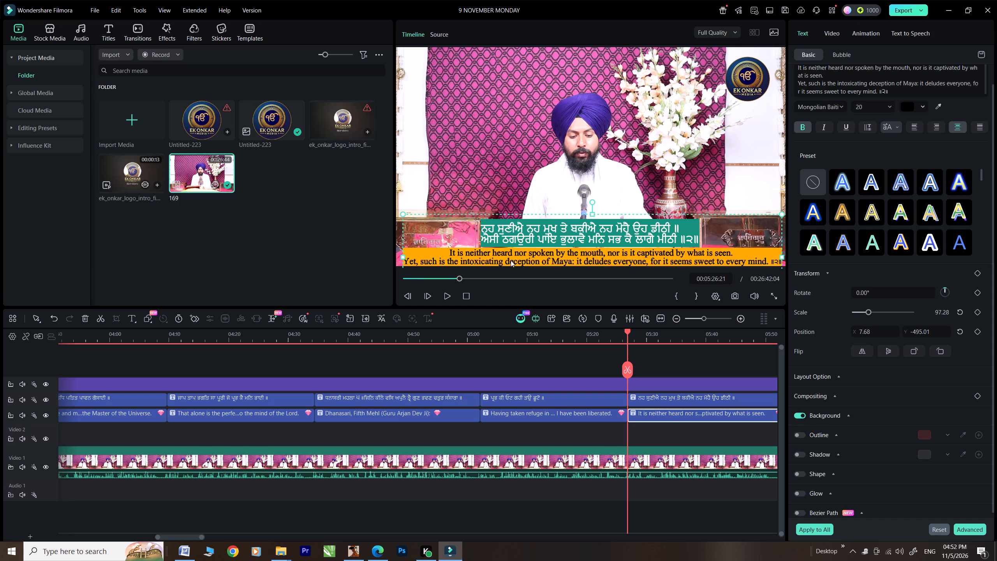
{"action": "key", "text": "Up"}
{"action": "key", "text": "Up"}
{"action": "key", "text": "Up"}
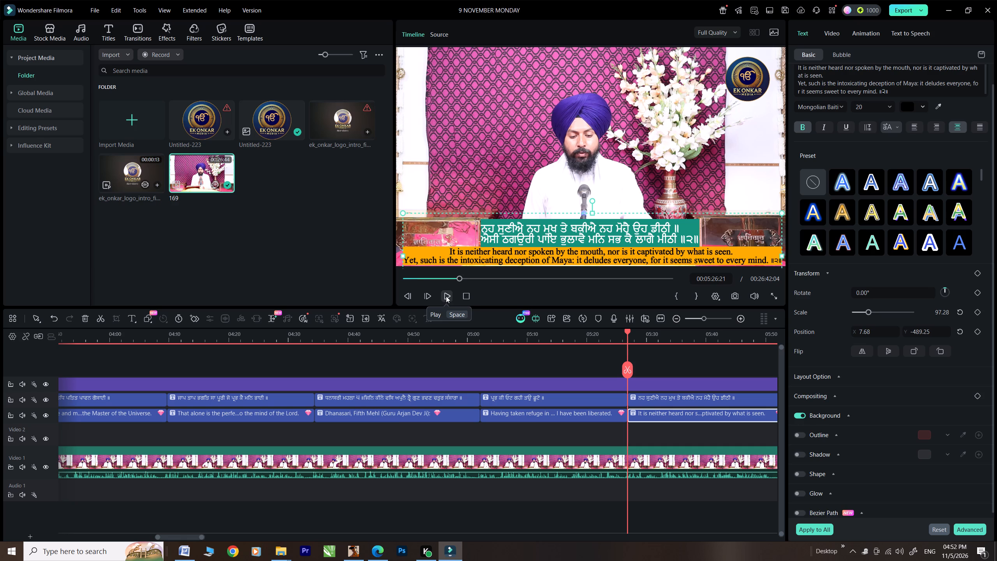
Play on to 00:05:52:10 and trim the ends of the current English and Gurmukhi captions back to that point.
{"action": "left_click", "coordinate": [446, 296]}
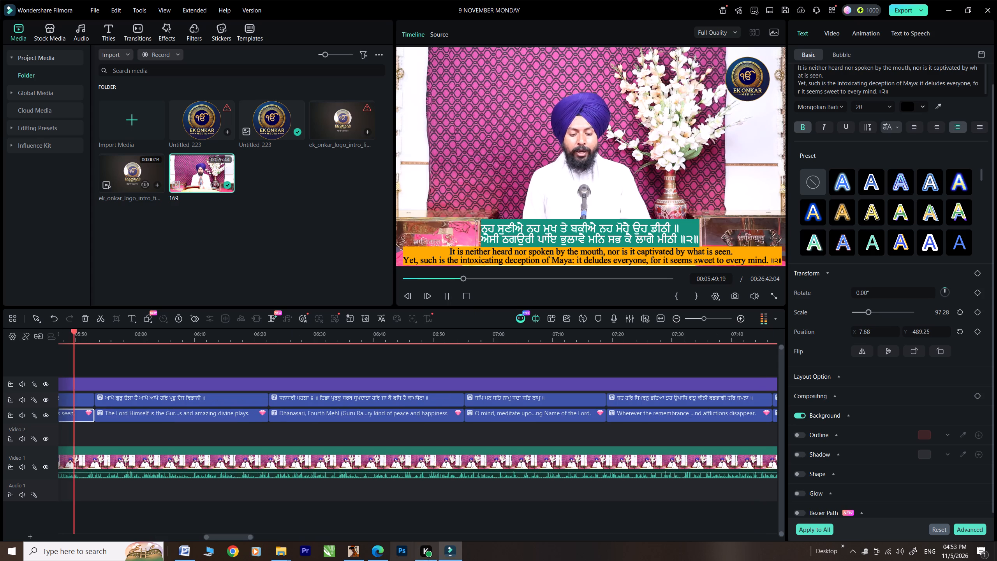
{"action": "left_click", "coordinate": [447, 296]}
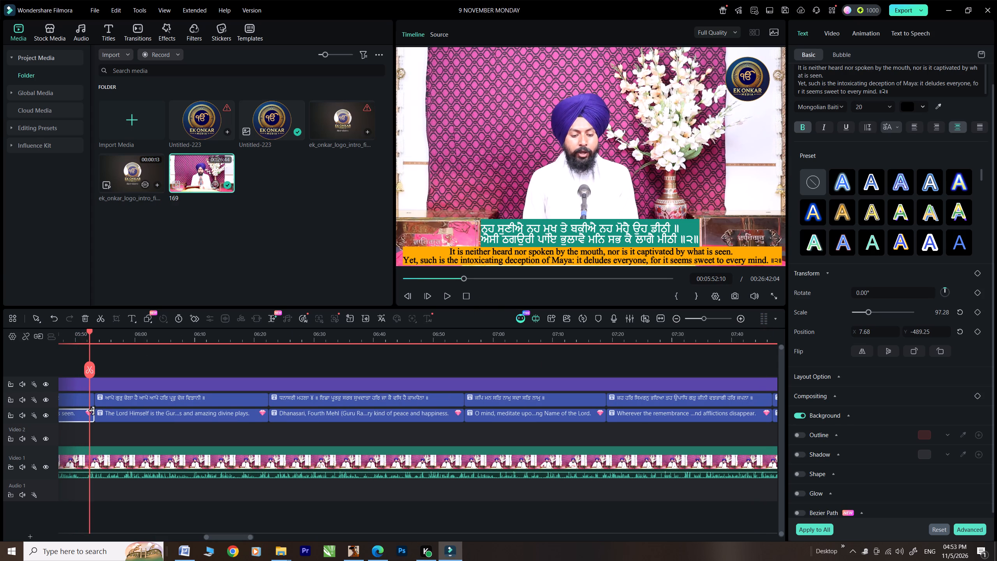
{"action": "left_click_drag", "start_coordinate": [92, 411], "coordinate": [86, 416]}
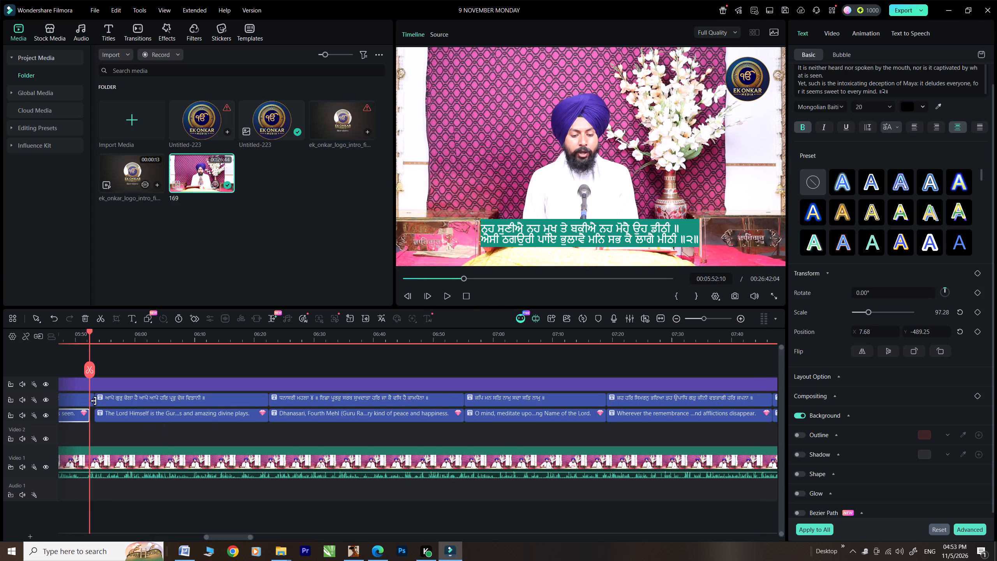
{"action": "left_click_drag", "start_coordinate": [94, 401], "coordinate": [88, 402]}
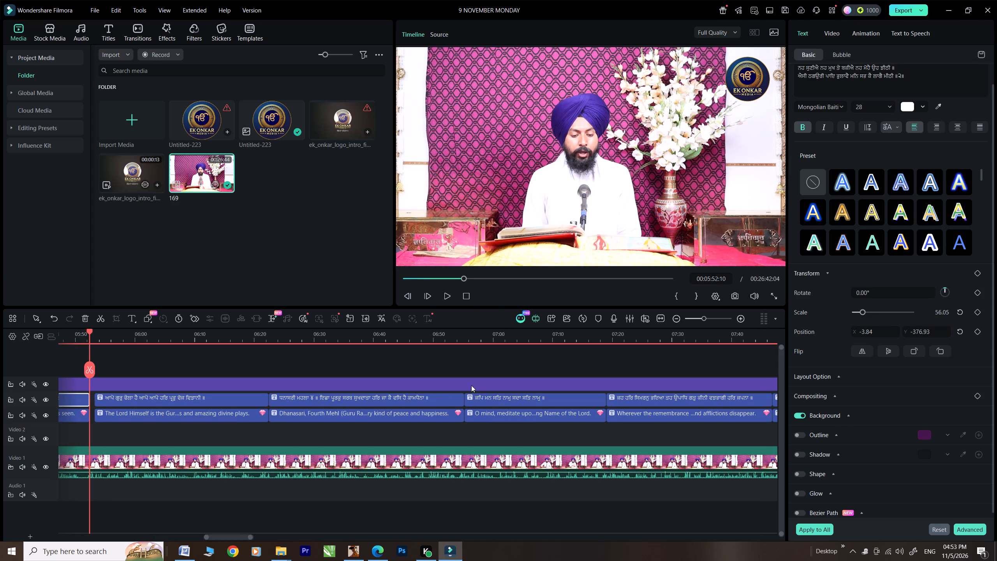
Delete the four old caption pairs after the playhead, from "The Lord Himself" through "Wherever the remembrance".
{"action": "left_click_drag", "start_coordinate": [652, 427], "coordinate": [215, 404]}
{"action": "key", "text": "Delete"}
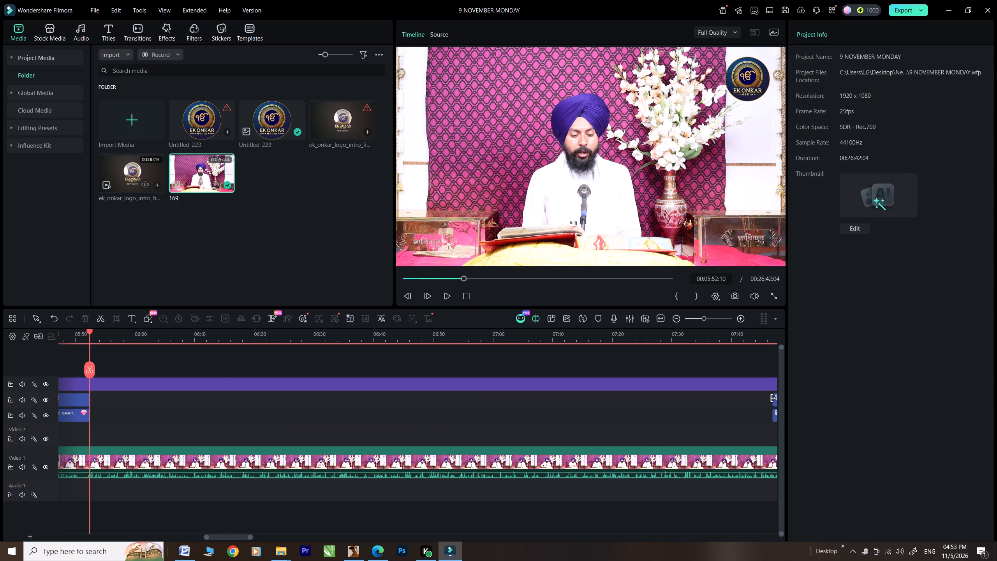
Extend the start of the remaining "Dhanasari, Fourth Mehl" Gurmukhi and English captions back to 00:05:52:10.
{"action": "left_click", "coordinate": [773, 398]}
{"action": "left_click", "coordinate": [776, 409], "text": "ctrl"}
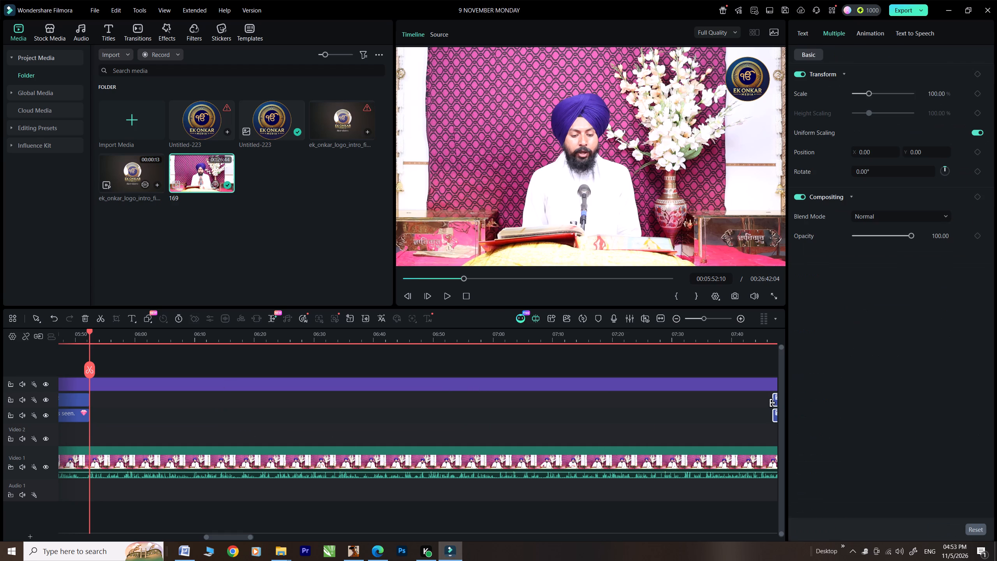
{"action": "left_click_drag", "start_coordinate": [773, 402], "coordinate": [86, 415]}
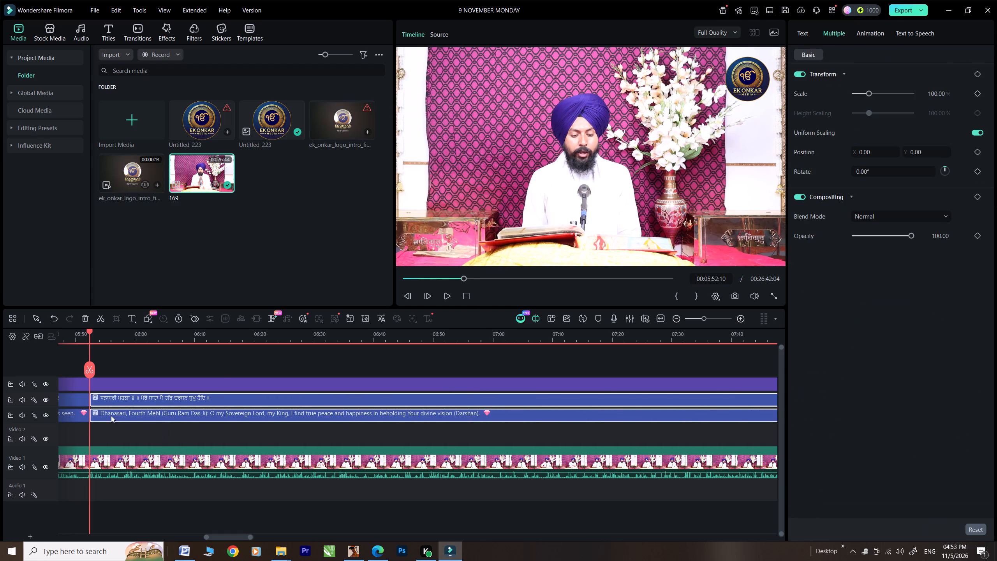
Replace the extended Gurmukhi caption's text with the "ਮਾਇ ਬਾਪ ਪੂਤ ਹਿਤ ਭ੍ਰਾਤਾ" verse from Word, without a trailing blank line.
{"action": "left_click", "coordinate": [144, 395]}
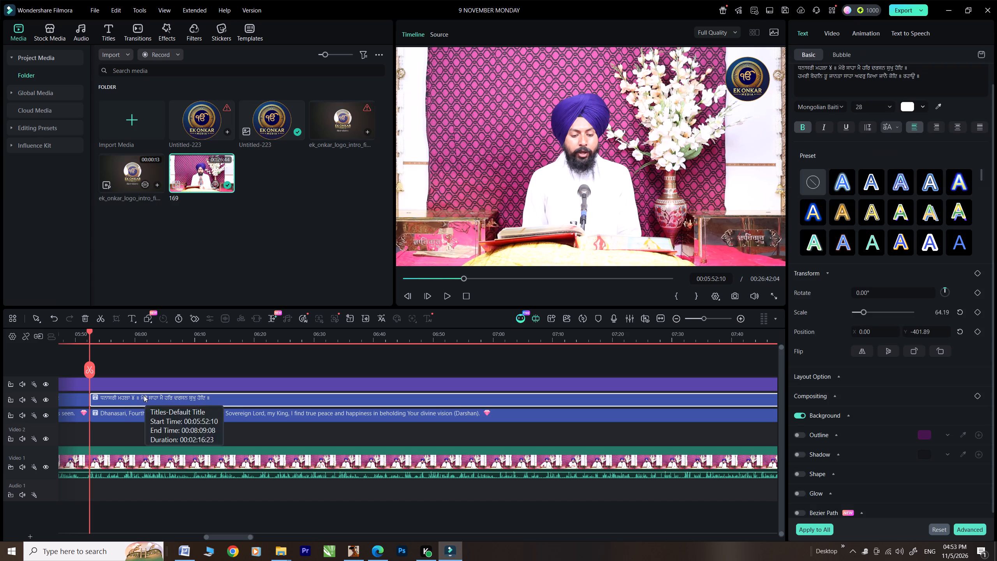
{"action": "left_click", "coordinate": [189, 549]}
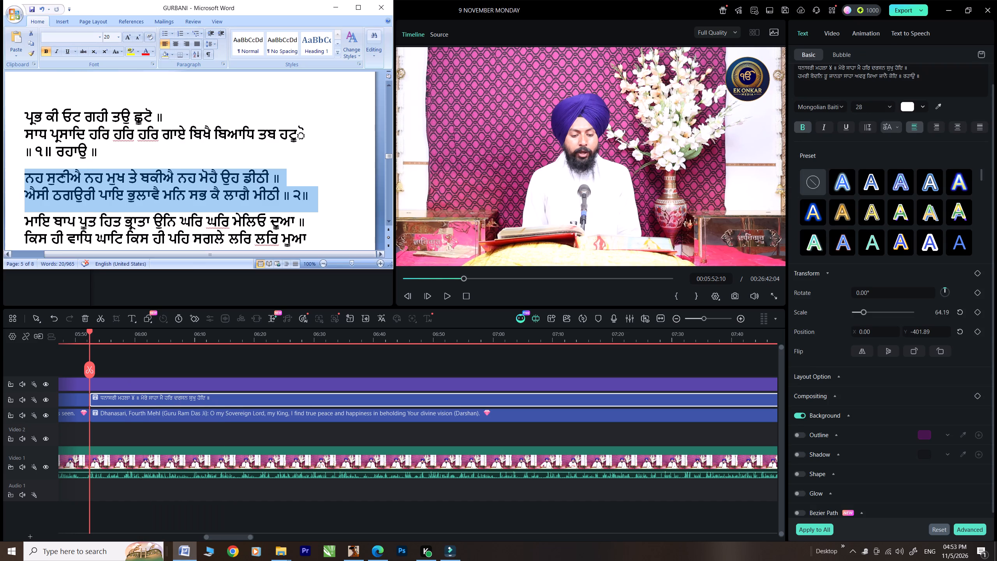
{"action": "scroll", "coordinate": [330, 219], "scroll_direction": "down", "scroll_amount": 1}
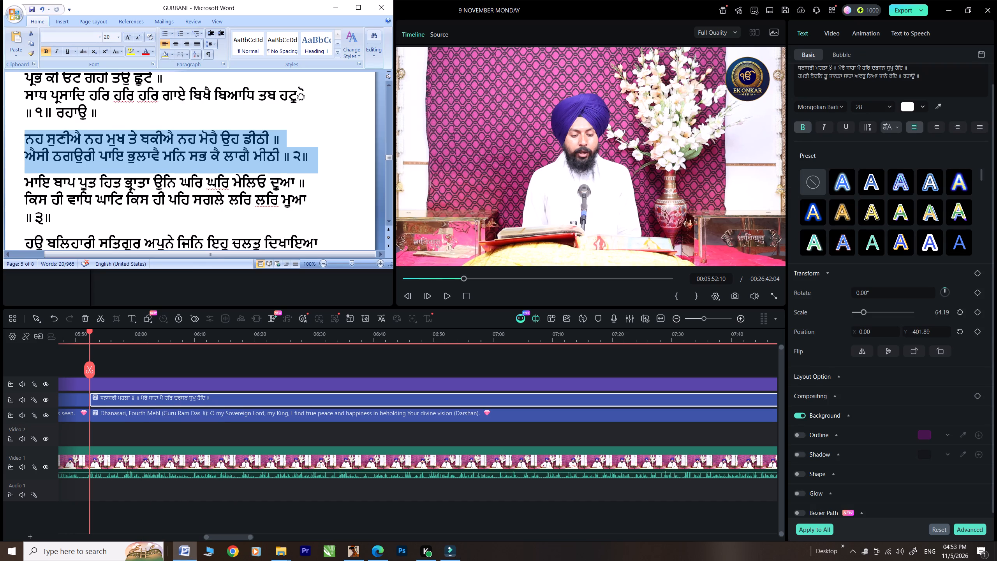
{"action": "left_click_drag", "start_coordinate": [58, 218], "coordinate": [14, 185]}
{"action": "key", "text": "ctrl+c"}
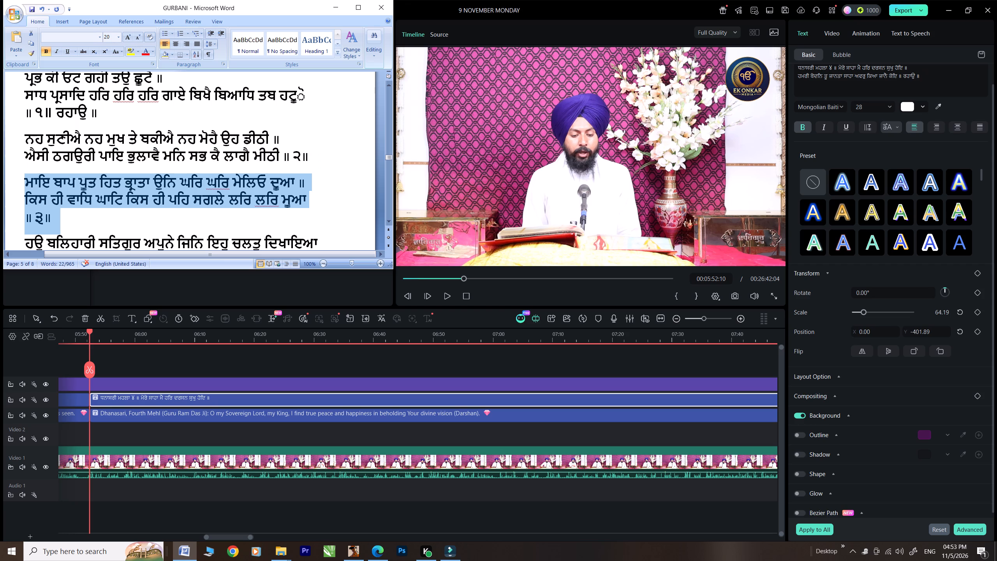
{"action": "left_click_drag", "start_coordinate": [926, 76], "coordinate": [777, 47]}
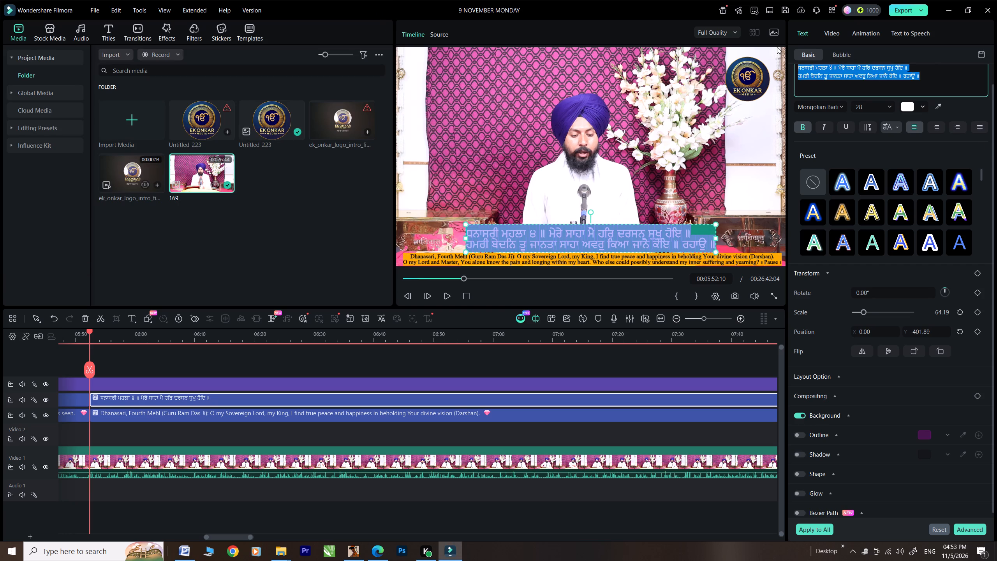
{"action": "key", "text": "ctrl+v"}
{"action": "key", "text": "BackSpace"}
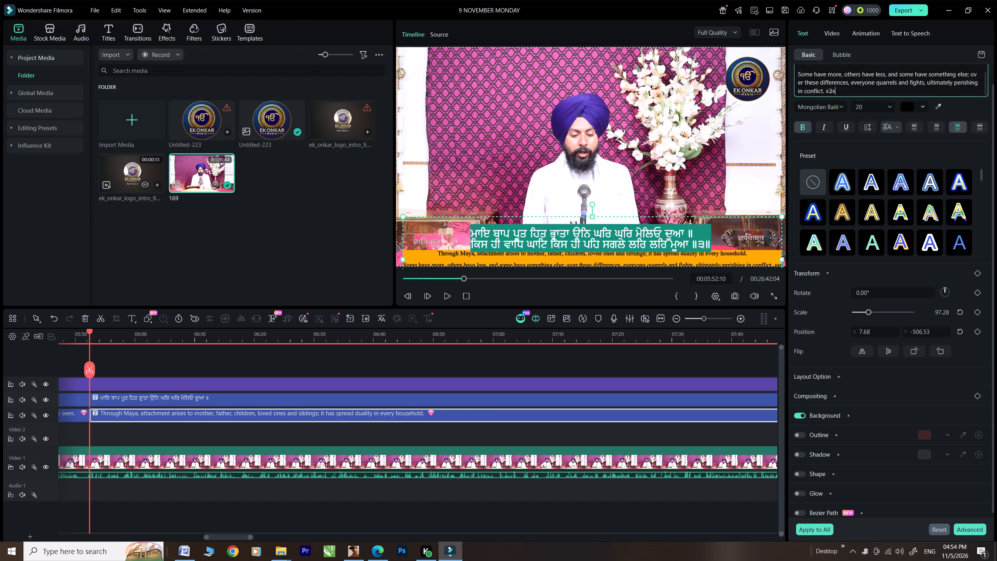
{"action": "left_click", "coordinate": [796, 74]}
{"action": "key", "text": "BackSpace"}
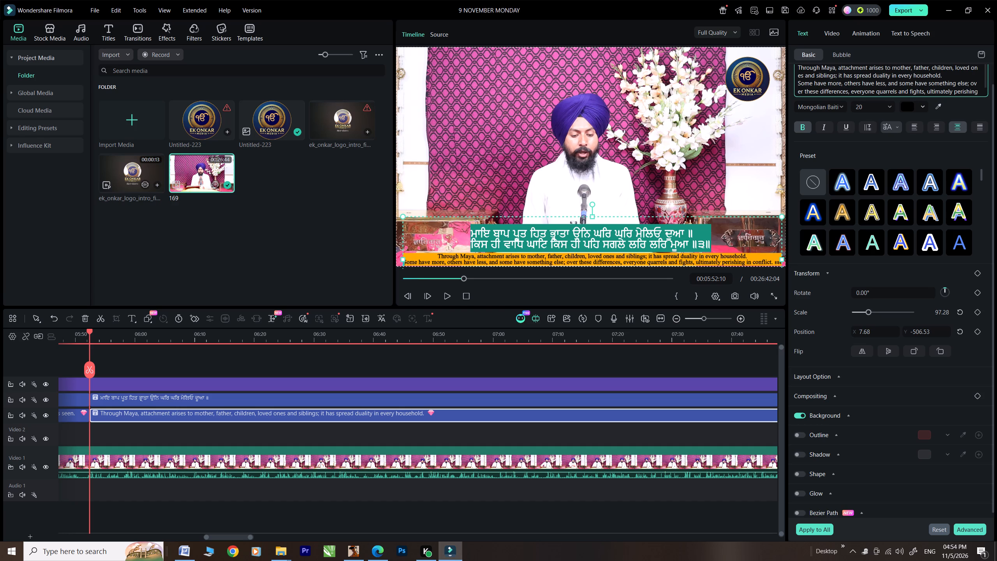
Play on to 00:06:18:05 and split the English and Gurmukhi captions at that point.
{"action": "left_click", "coordinate": [447, 295]}
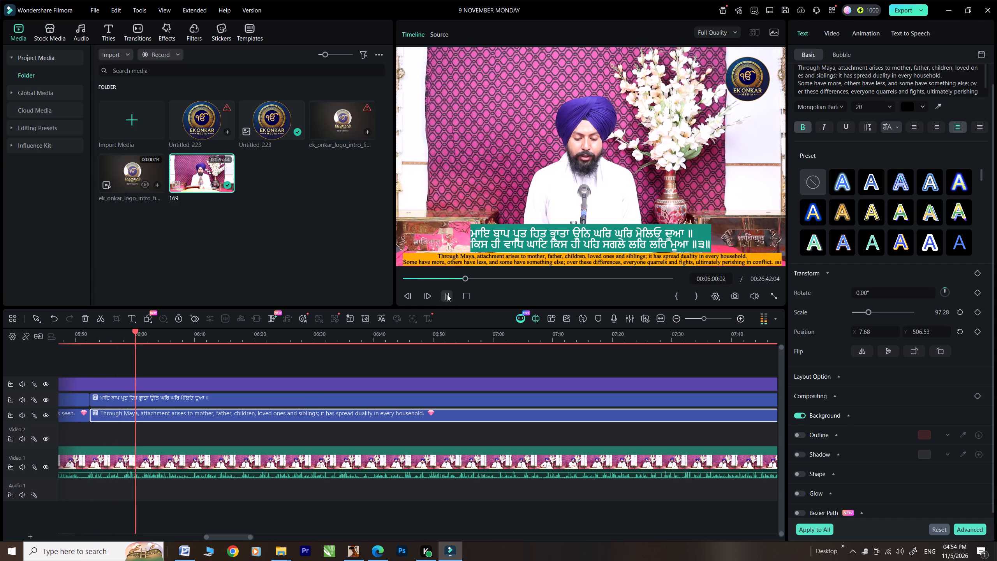
{"action": "left_click", "coordinate": [447, 295]}
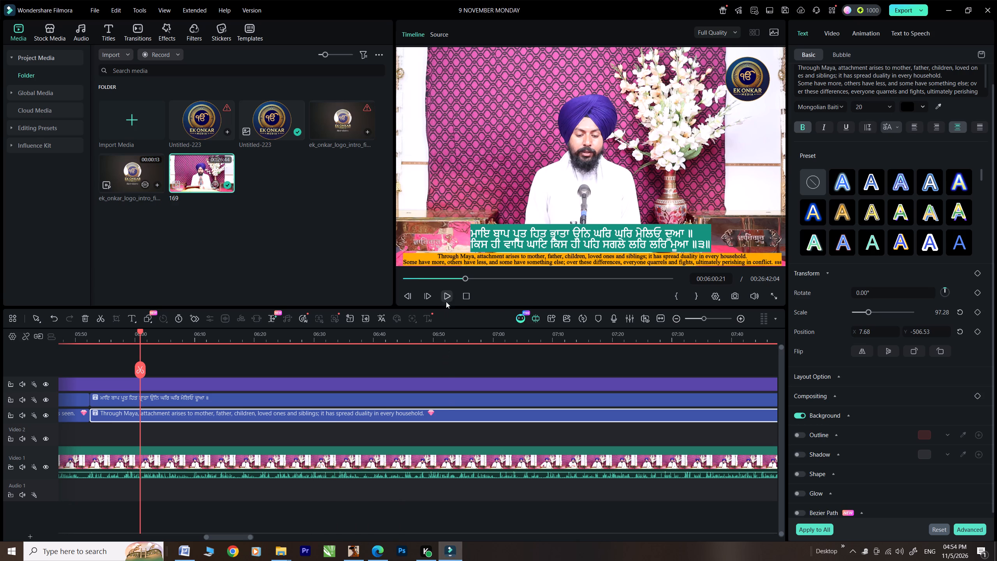
{"action": "left_click", "coordinate": [446, 294]}
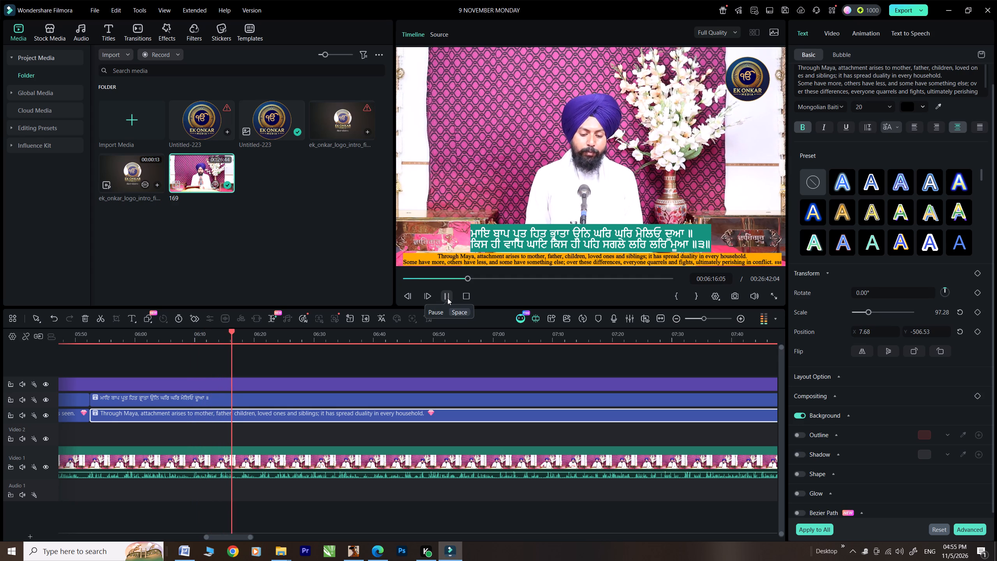
{"action": "left_click", "coordinate": [447, 295]}
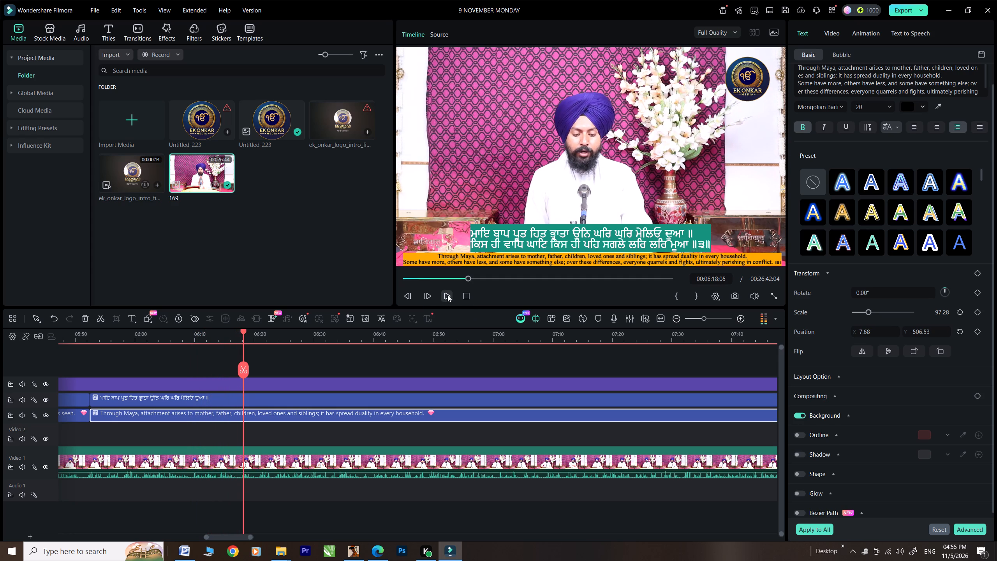
{"action": "left_click", "coordinate": [245, 368]}
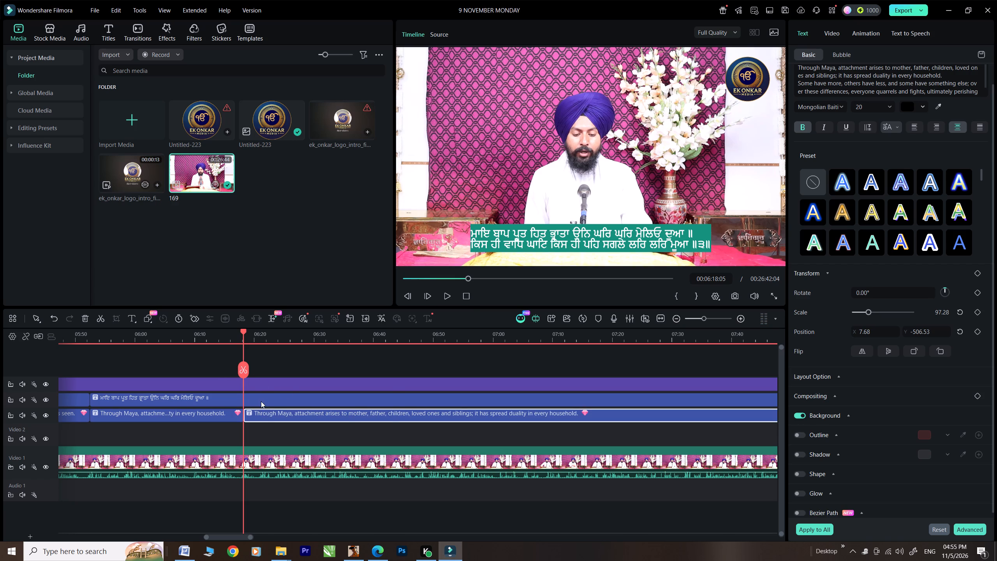
{"action": "left_click", "coordinate": [261, 400]}
{"action": "left_click", "coordinate": [246, 373]}
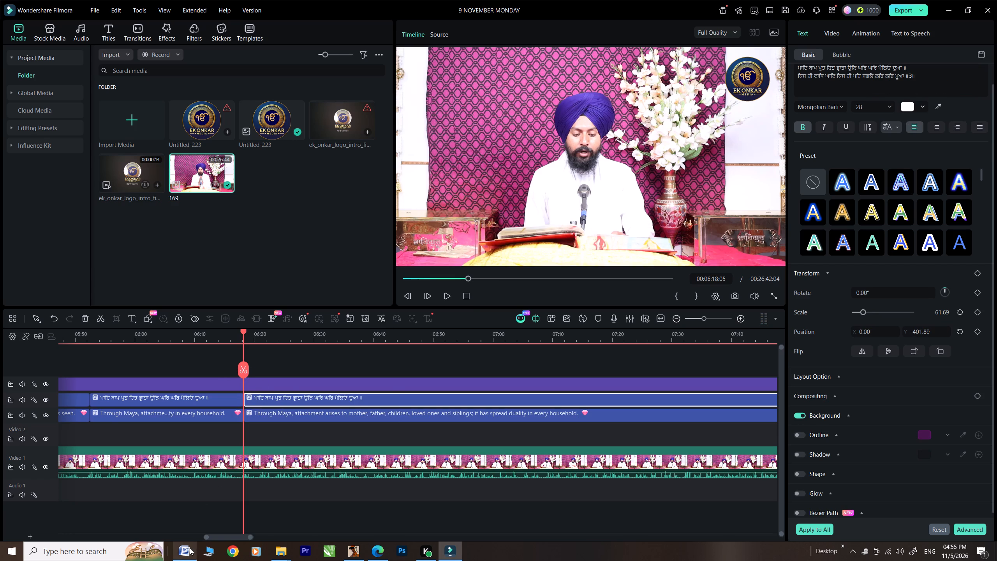
Replace the Gurmukhi caption text after the split with the "ਹਉ ਬਲਿਹਾਰੀ ਸਤਿਗੁਰ ਅਪੁਨੇ" verse from Word, without a trailing blank line.
{"action": "left_click", "coordinate": [190, 548]}
{"action": "scroll", "coordinate": [186, 157], "scroll_direction": "down", "scroll_amount": 2}
{"action": "left_click_drag", "start_coordinate": [309, 198], "coordinate": [51, 170]}
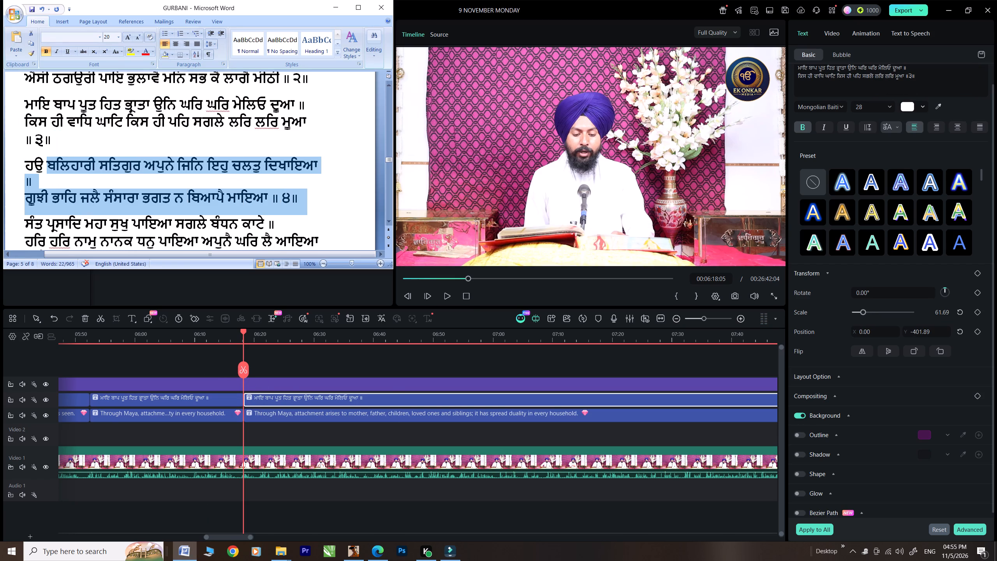
{"action": "left_click_drag", "start_coordinate": [51, 170], "coordinate": [19, 168]}
{"action": "key", "text": "ctrl+c"}
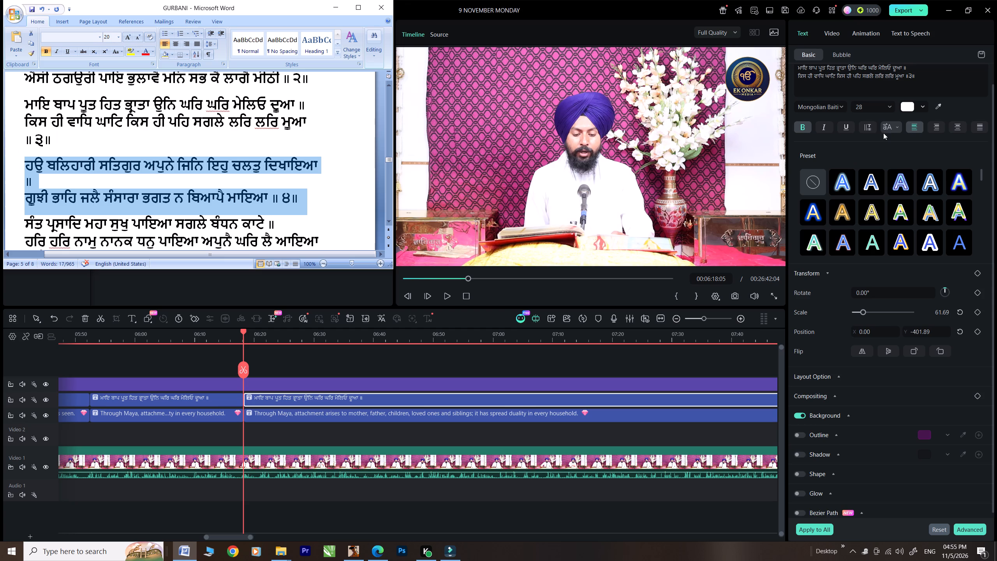
{"action": "left_click_drag", "start_coordinate": [928, 78], "coordinate": [805, 54]}
{"action": "key", "text": "ctrl+v"}
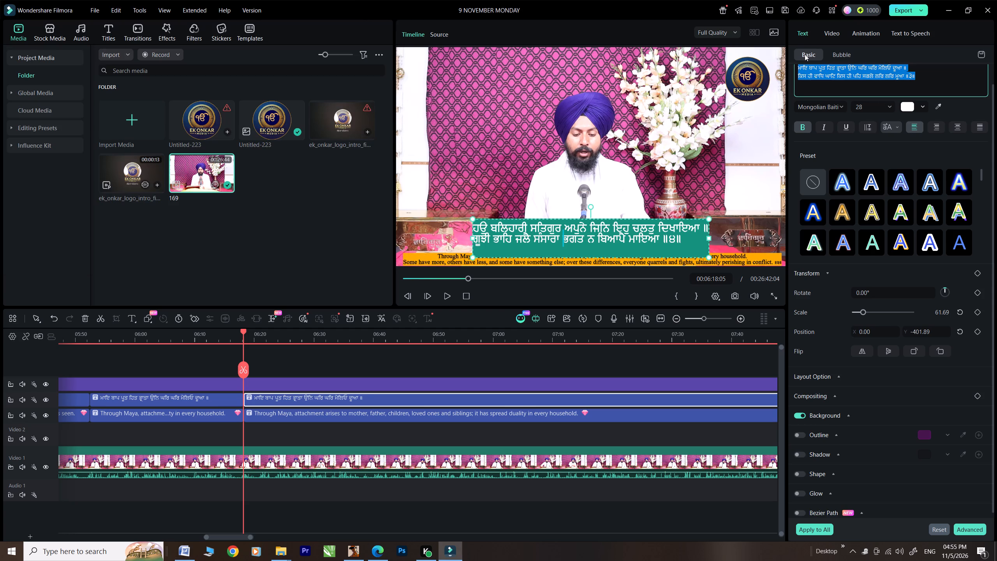
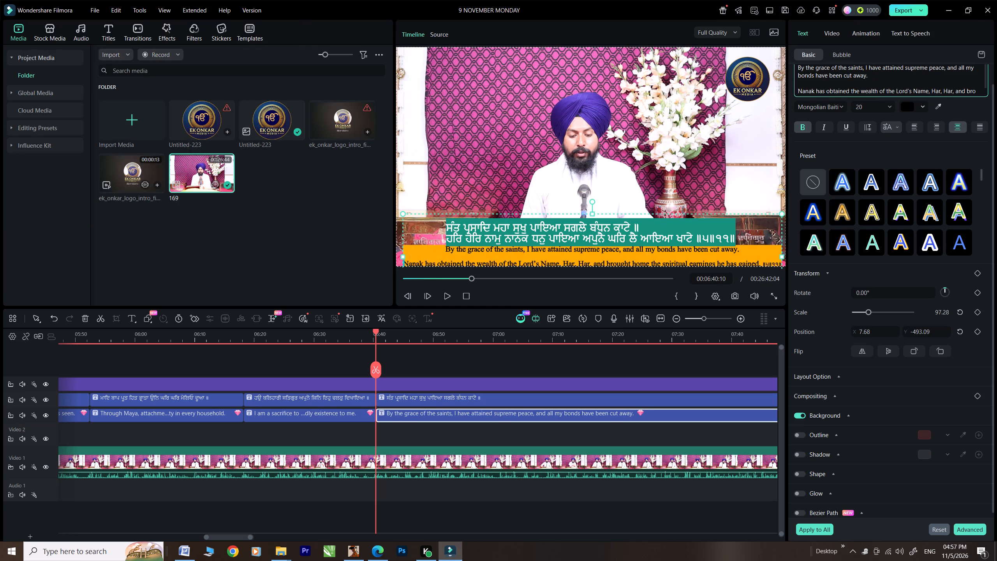
{"action": "key", "text": "BackSpace"}
Nudge the "ਸੰਤ ਪ੍ਰਸਾਦਿ" Gurmukhi caption down to Y position -386.53 and its English caption down to Y position -496.93.
{"action": "left_click", "coordinate": [553, 227]}
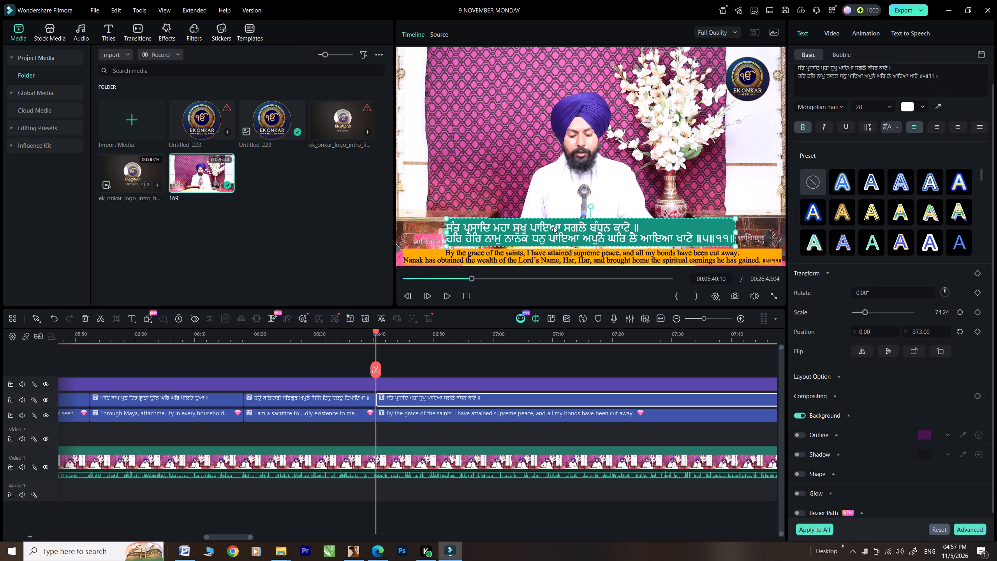
{"action": "key", "text": "Down"}
{"action": "key", "text": "Down"}
{"action": "key", "text": "Down"}
{"action": "key", "text": "Down"}
{"action": "left_click", "coordinate": [552, 254]}
{"action": "key", "text": "Down"}
{"action": "key", "text": "Down"}
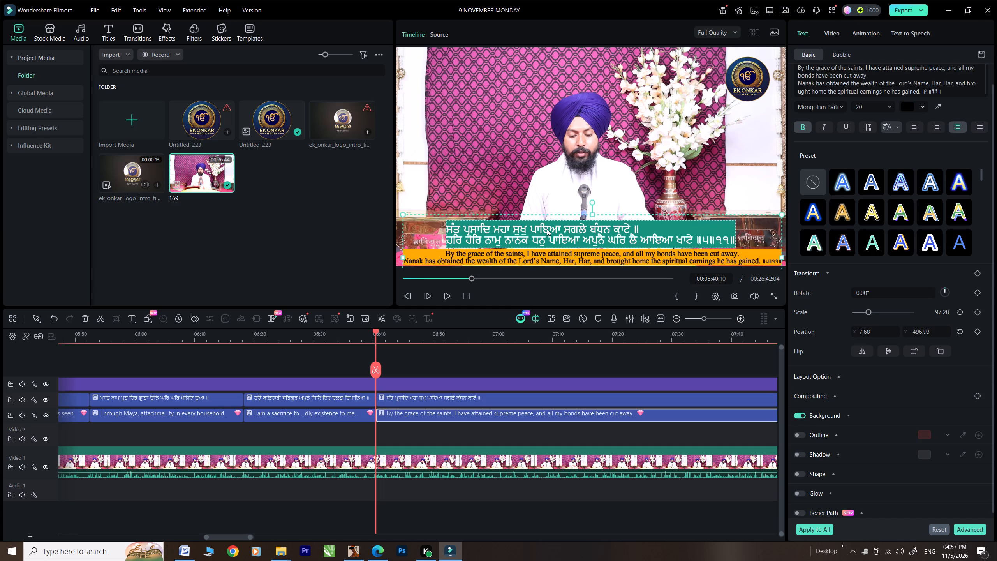
{"action": "left_click", "coordinate": [547, 229]}
{"action": "key", "text": "Down"}
{"action": "key", "text": "Down"}
{"action": "key", "text": "Down"}
Play on to the end of the "ਸੰਤ ਪ੍ਰਸਾਦਿ" verse and split its Gurmukhi and English captions at 00:07:05:10.
{"action": "left_click", "coordinate": [449, 300]}
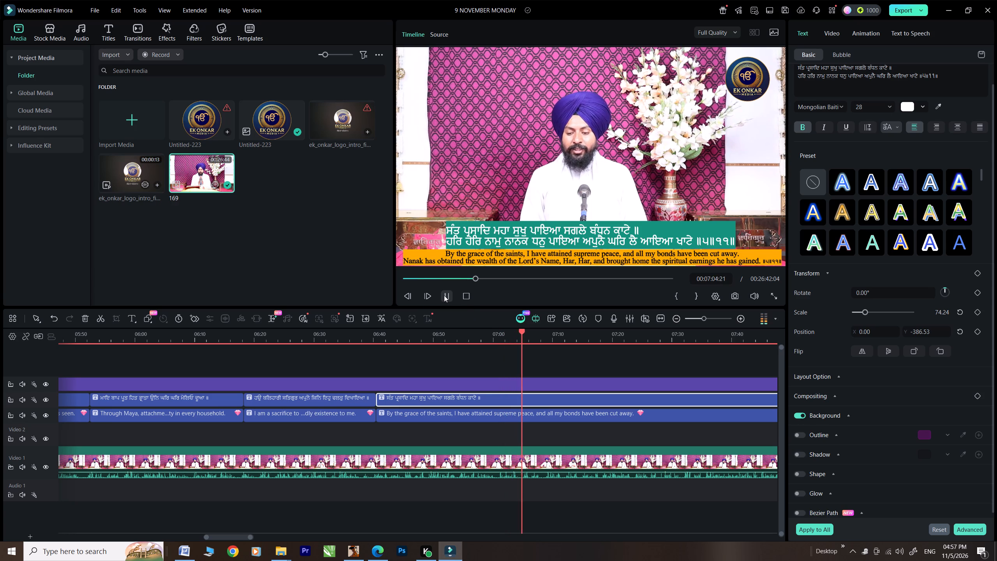
{"action": "left_click", "coordinate": [444, 295]}
{"action": "left_click", "coordinate": [524, 372]}
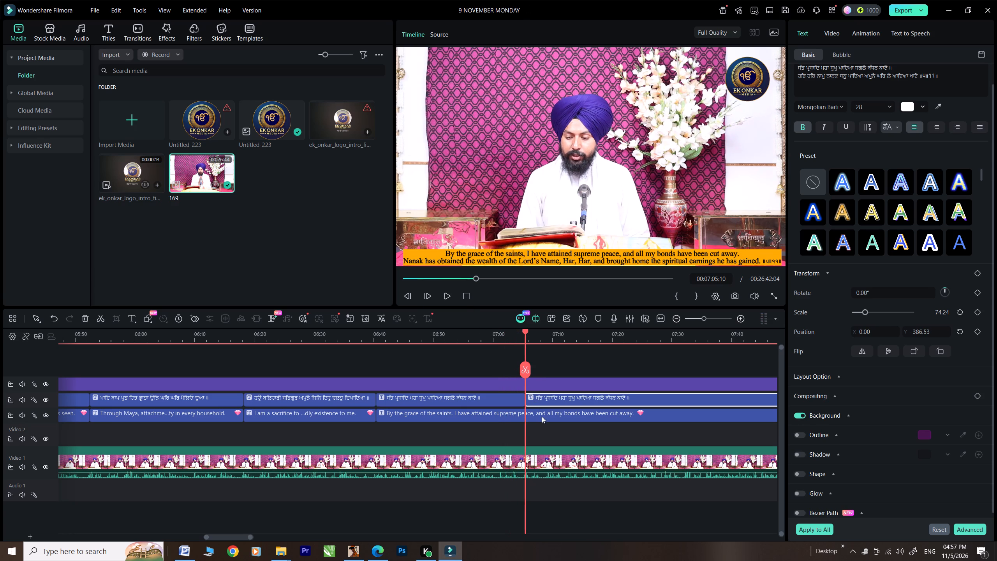
{"action": "left_click", "coordinate": [542, 416]}
{"action": "left_click", "coordinate": [526, 372]}
Examine the Gurbani lines after the "ਸੰਤ ਪ੍ਰਸਾਦਿ" verse in the Word document, across the page break, for the next caption's text.
{"action": "left_click", "coordinate": [544, 400]}
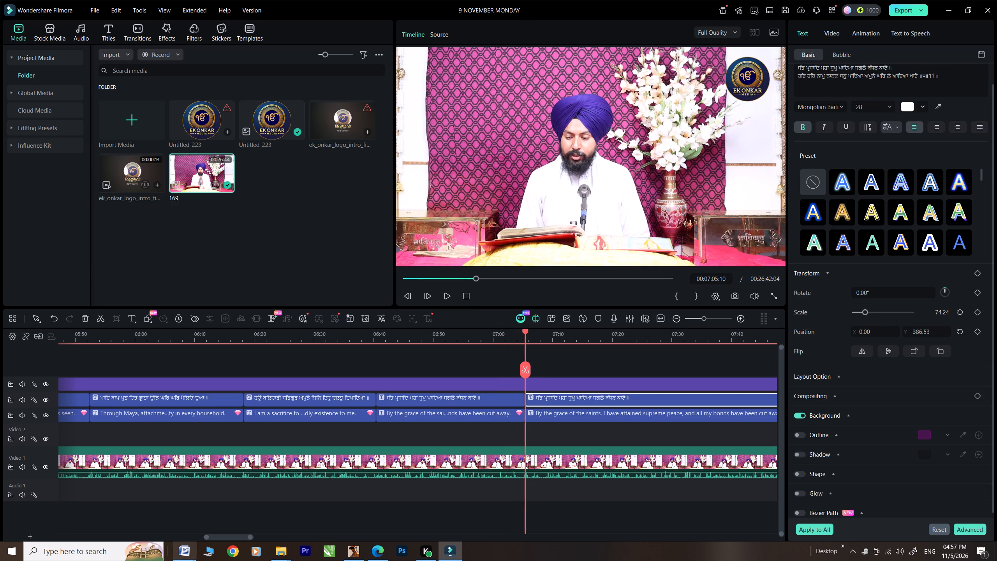
{"action": "left_click", "coordinate": [178, 547]}
{"action": "scroll", "coordinate": [171, 187], "scroll_direction": "down", "scroll_amount": 2}
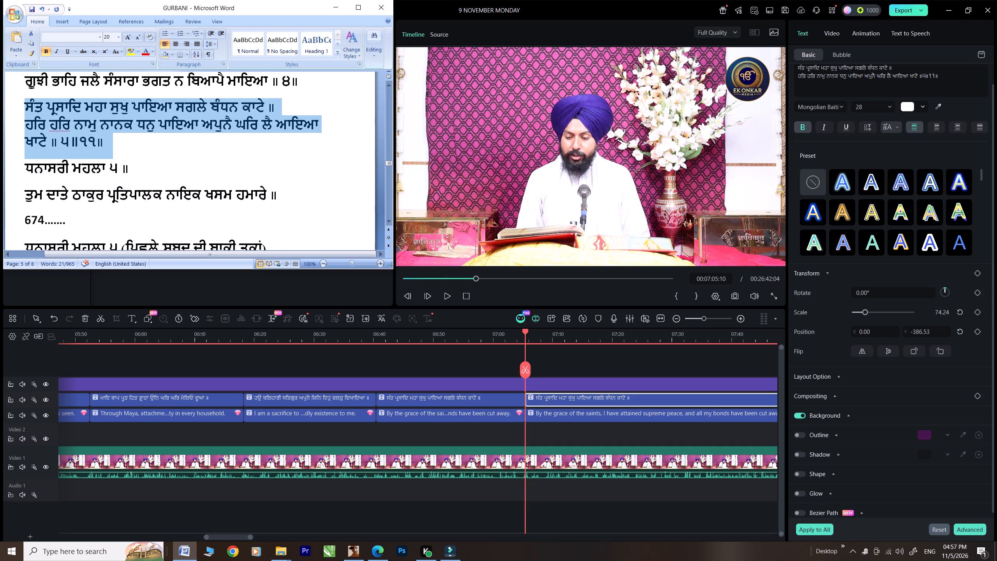
{"action": "scroll", "coordinate": [31, 187], "scroll_direction": "down", "scroll_amount": 1}
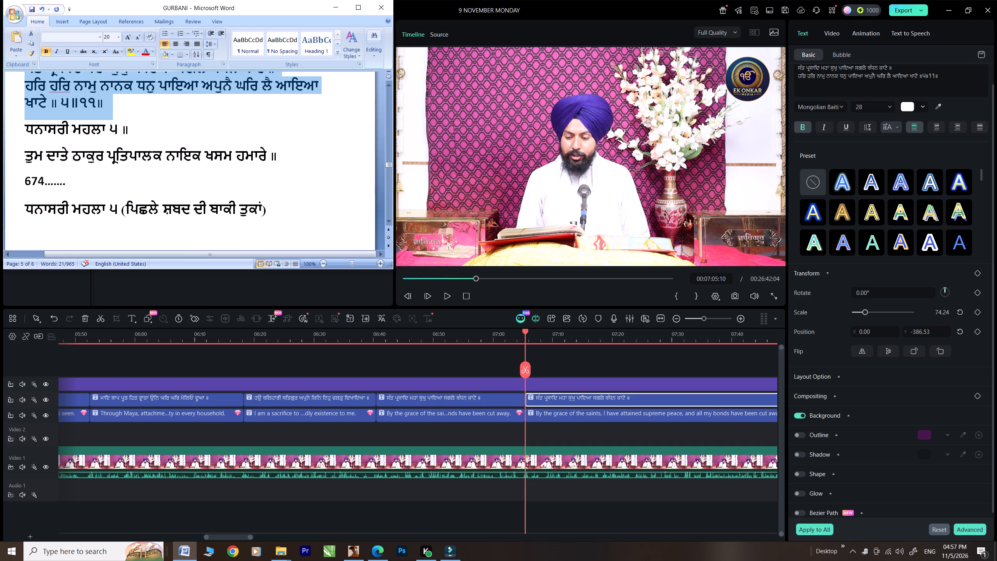
{"action": "scroll", "coordinate": [31, 187], "scroll_direction": "down", "scroll_amount": 4}
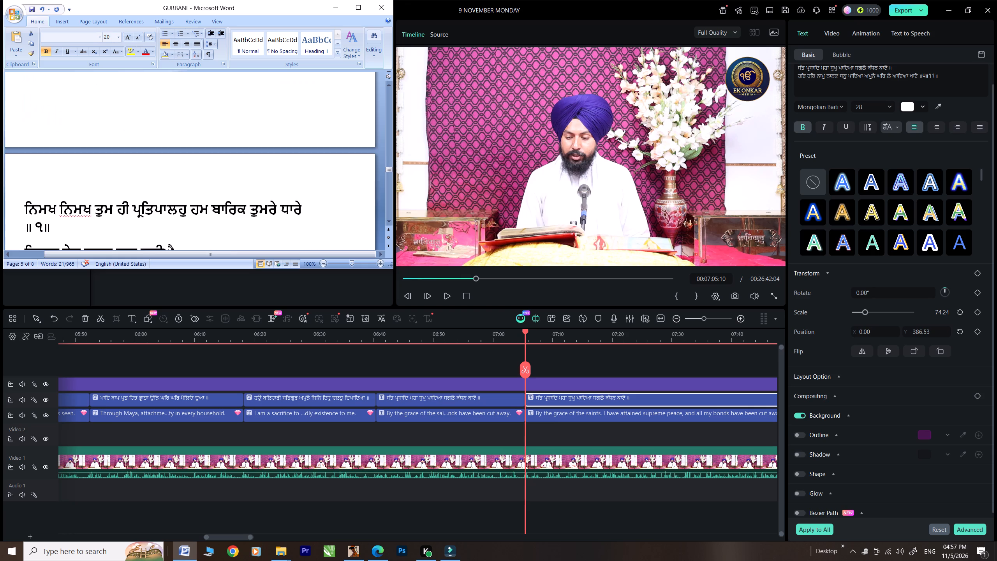
{"action": "scroll", "coordinate": [31, 187], "scroll_direction": "up", "scroll_amount": 3}
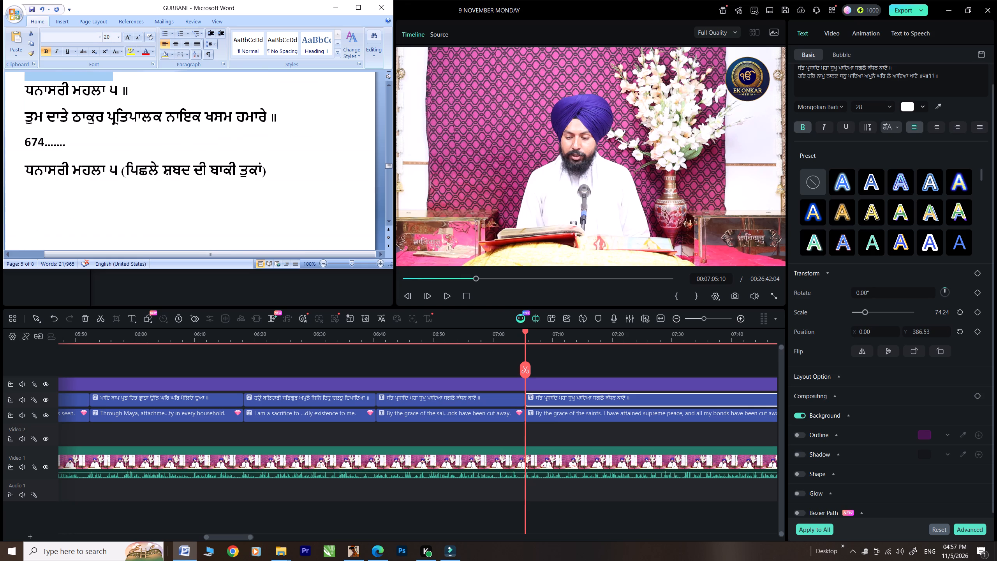
{"action": "scroll", "coordinate": [31, 187], "scroll_direction": "up", "scroll_amount": 1}
{"action": "scroll", "coordinate": [31, 187], "scroll_direction": "down", "scroll_amount": 2}
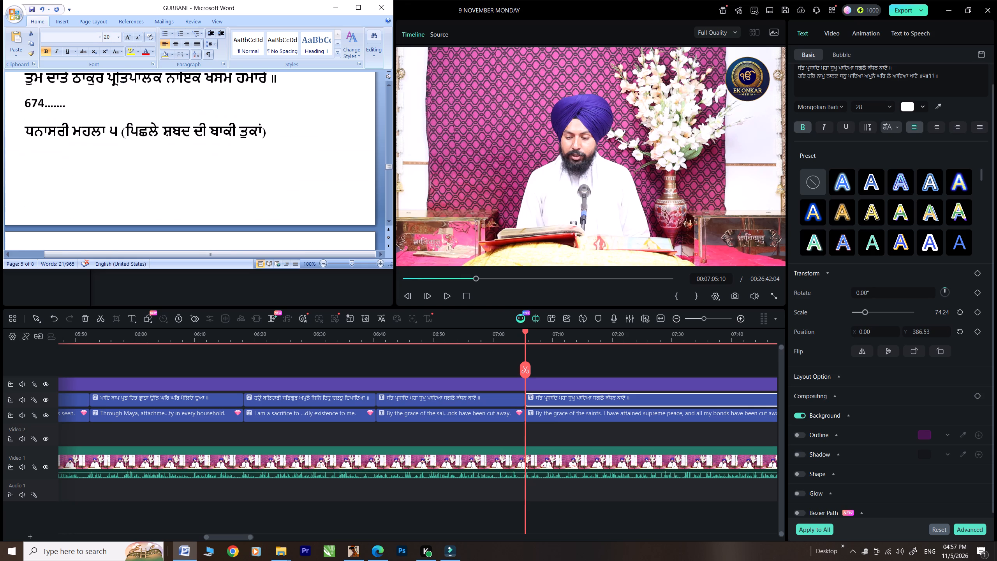
{"action": "scroll", "coordinate": [31, 187], "scroll_direction": "down", "scroll_amount": 2}
{"action": "scroll", "coordinate": [31, 187], "scroll_direction": "up", "scroll_amount": 4}
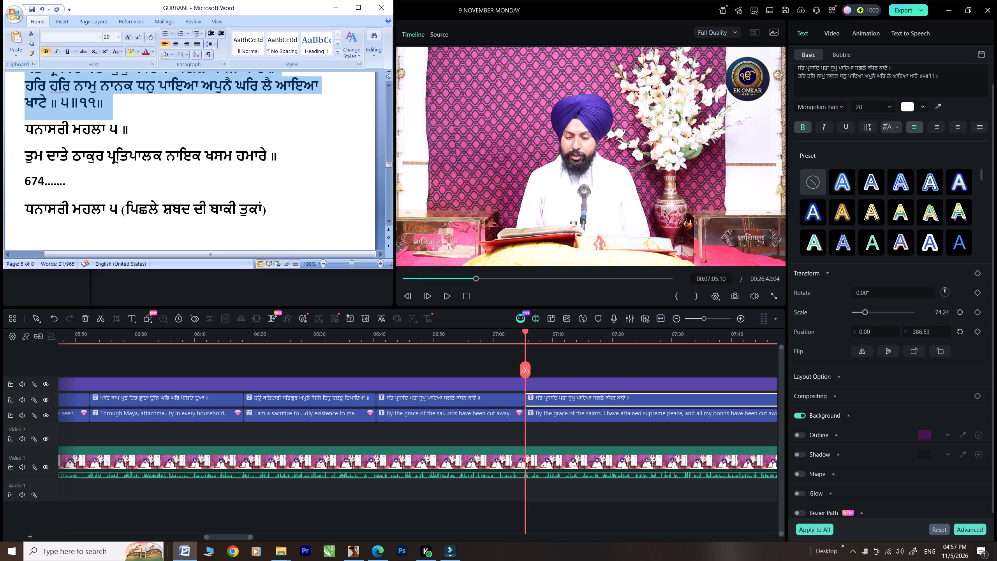
Move the "ਧਨਾਸਰੀ ਮਹਲਾ ੫ ॥" and "ਤੁਮ ਦਾਤੇ ਠਾਕੁਰ" lines from above "674" to directly before the "ਨਿਮਖ ਨਿਮਖ" line.
{"action": "left_click_drag", "start_coordinate": [289, 157], "coordinate": [23, 122]}
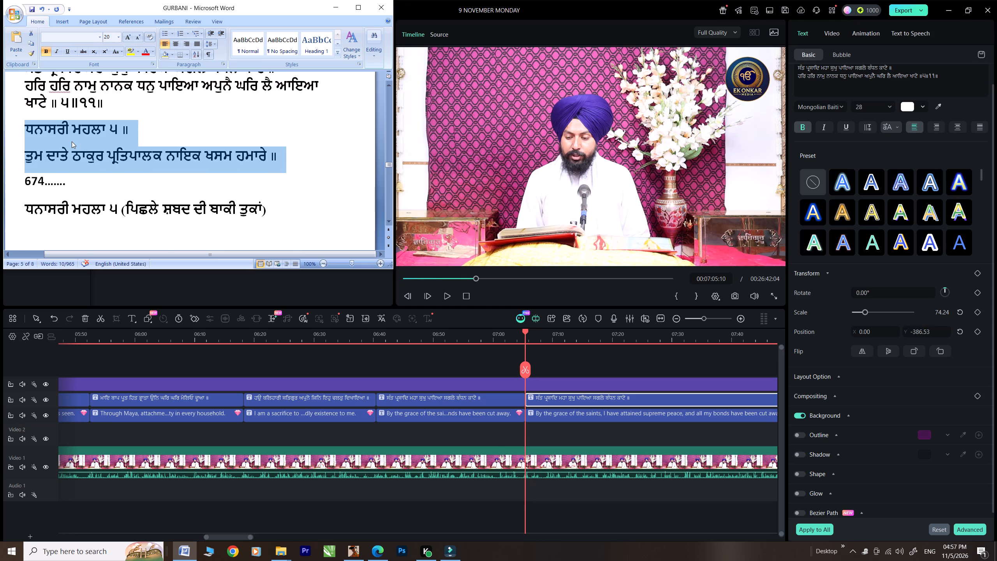
{"action": "right_click", "coordinate": [72, 141]}
{"action": "left_click", "coordinate": [88, 147]}
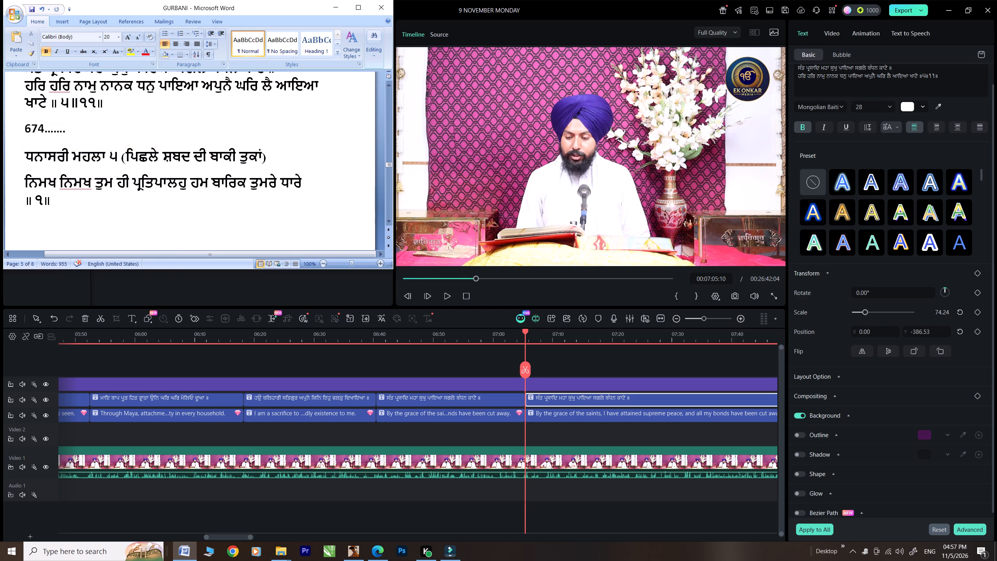
{"action": "scroll", "coordinate": [131, 152], "scroll_direction": "down", "scroll_amount": 1}
{"action": "left_click", "coordinate": [21, 140]}
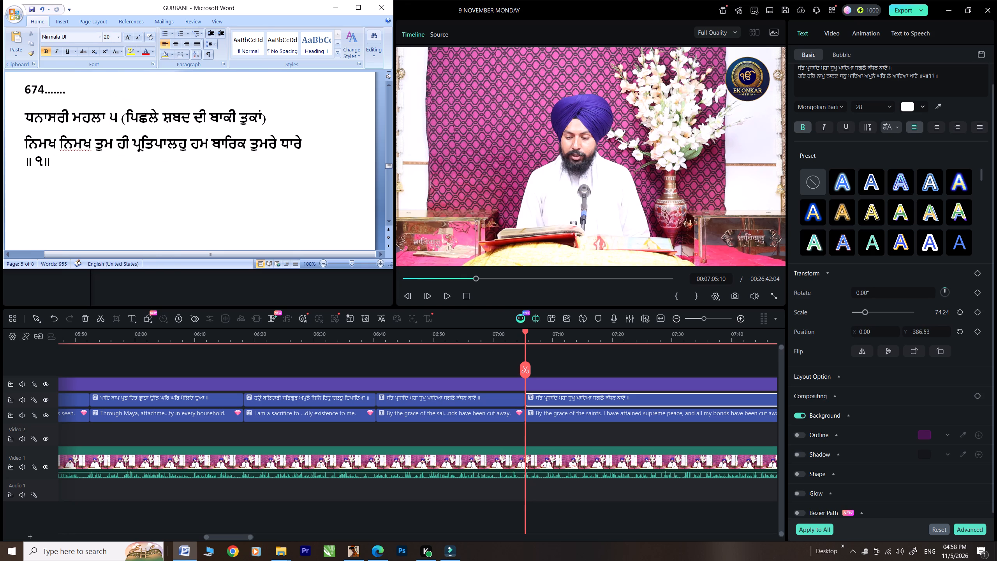
{"action": "key", "text": "ctrl+v"}
Insert three blank lines above the moved "ਧਨਾਸਰੀ ਮਹਲਾ ੫ ॥" heading.
{"action": "scroll", "coordinate": [45, 148], "scroll_direction": "up", "scroll_amount": 2}
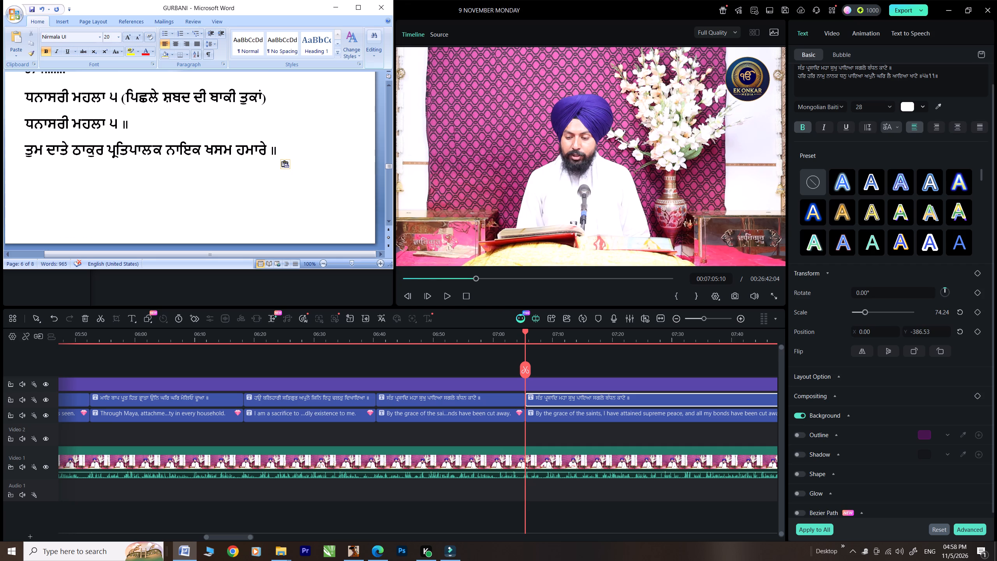
{"action": "left_click", "coordinate": [24, 124]}
{"action": "key", "text": "Return"}
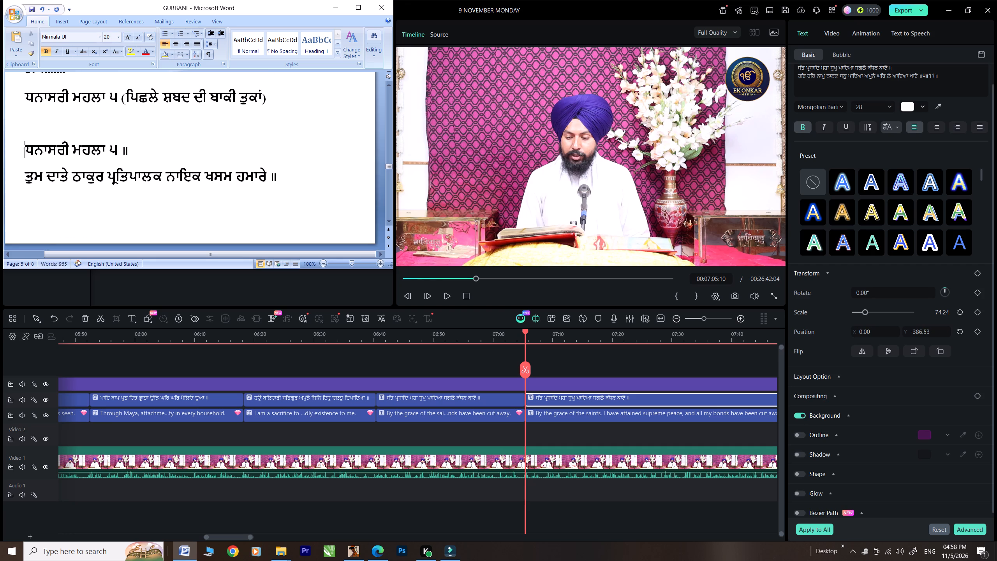
{"action": "key", "text": "Return"}
{"action": "key", "text": "Return"}
Join the "ਤੁਮ ਦਾਤੇ ਠਾਕੁਰ" line onto the end of the "ਧਨਾਸਰੀ ਮਹਲਾ ੫ ॥" heading.
{"action": "scroll", "coordinate": [24, 124], "scroll_direction": "down", "scroll_amount": 3}
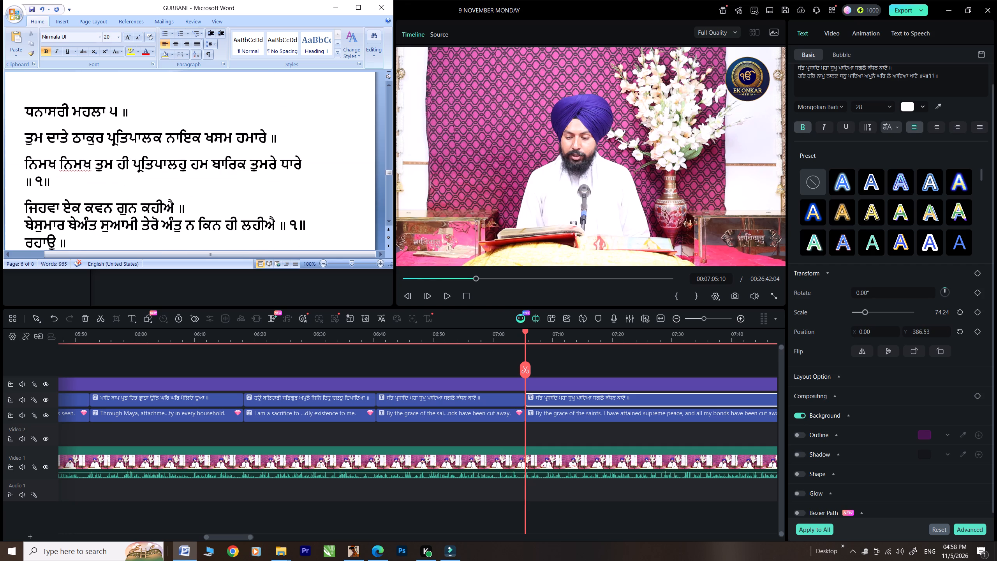
{"action": "left_click", "coordinate": [23, 140]}
{"action": "key", "text": "BackSpace"}
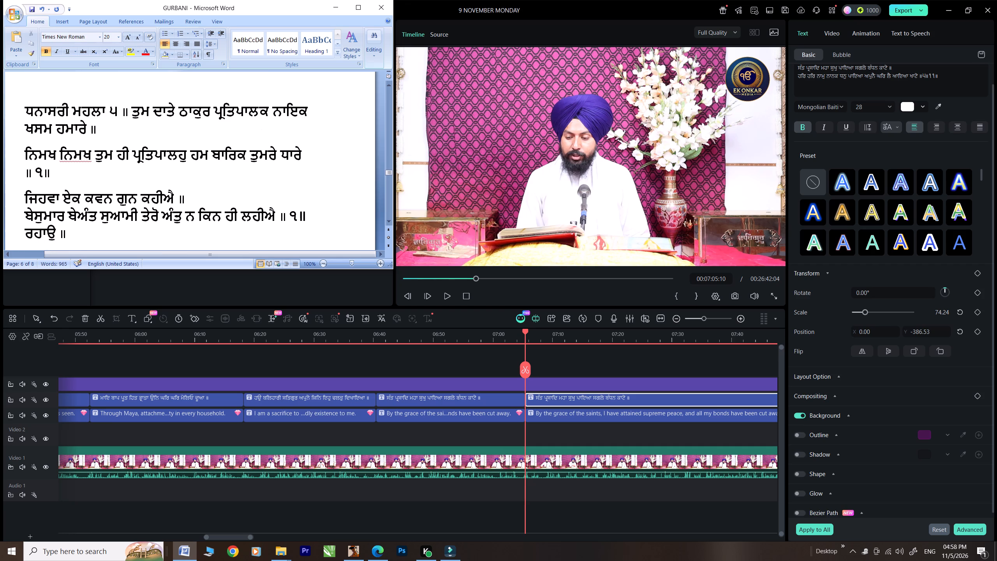
Replace the Gurmukhi caption at 07:05 with the "ਧਨਾਸਰੀ ਮਹਲਾ ੫ ॥ ਤੁਮ ਦਾਤੇ ਠਾਕੁਰ" and "ਨਿਮਖ ਨਿਮਖ" lines from Word, without a trailing blank line.
{"action": "left_click", "coordinate": [22, 156]}
{"action": "key", "text": "BackSpace"}
{"action": "key", "text": "Return"}
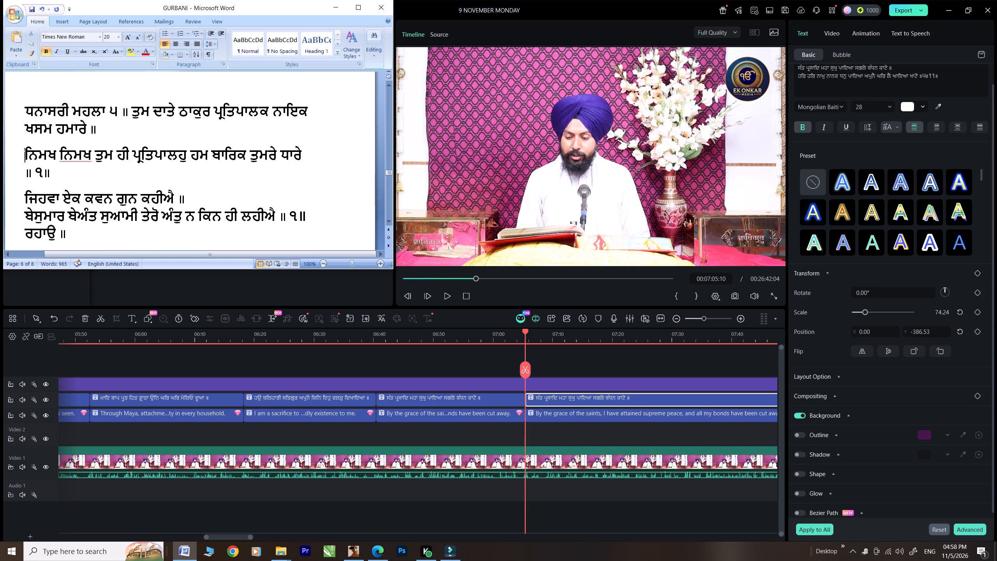
{"action": "left_click_drag", "start_coordinate": [50, 170], "coordinate": [22, 106]}
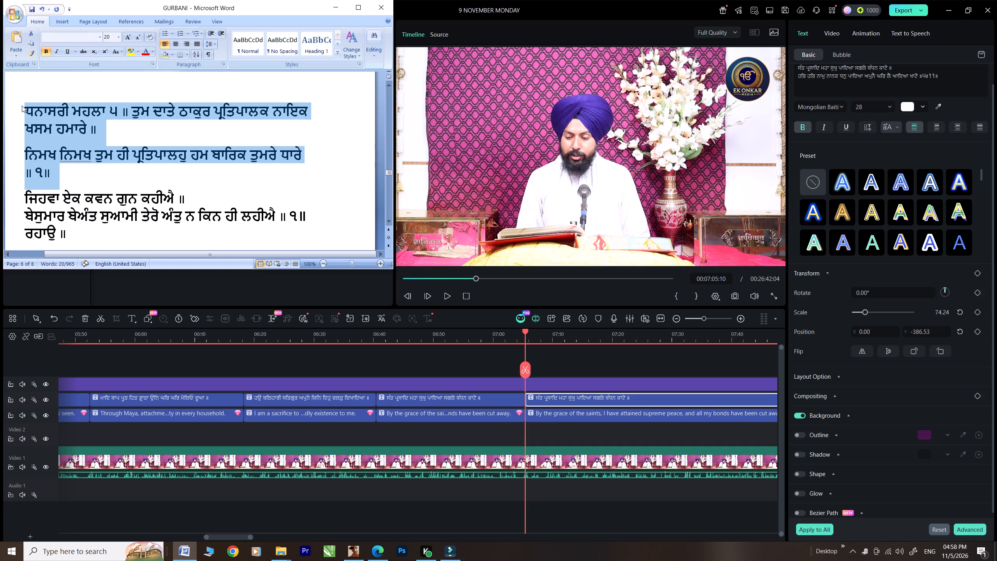
{"action": "key", "text": "ctrl+c"}
{"action": "left_click_drag", "start_coordinate": [941, 78], "coordinate": [787, 48]}
{"action": "key", "text": "ctrl+v"}
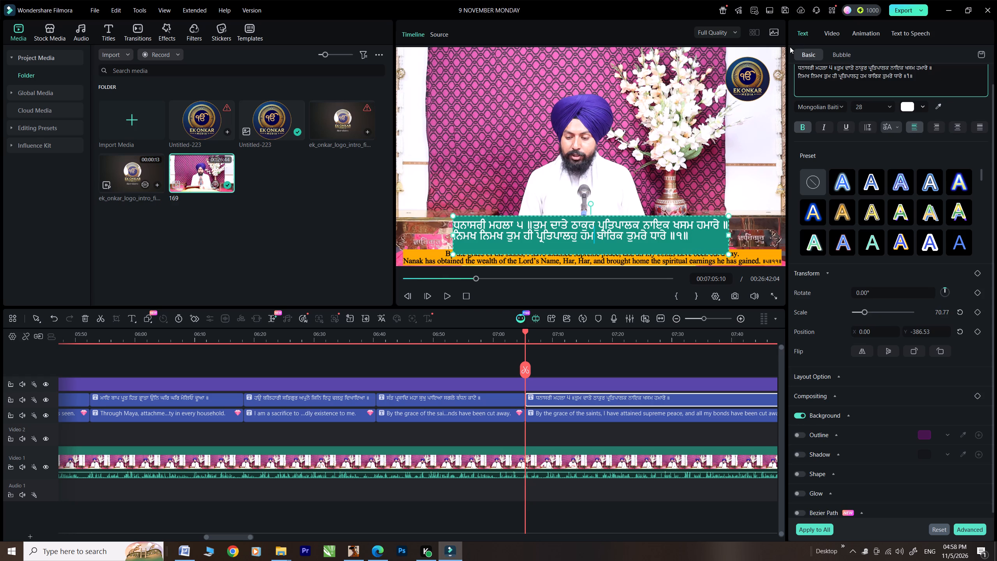
{"action": "key", "text": "BackSpace"}
{"action": "left_click", "coordinate": [537, 408]}
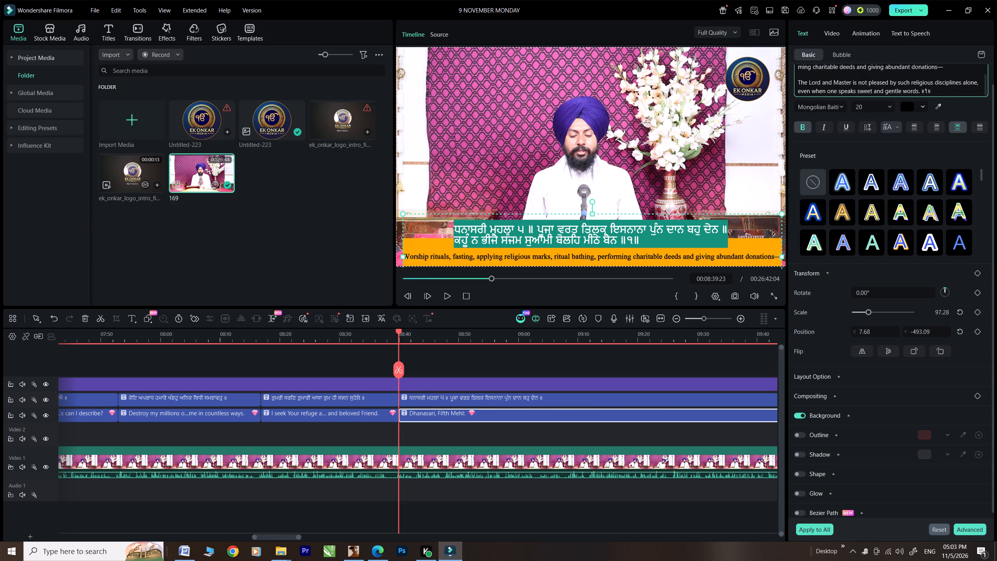
{"action": "left_click", "coordinate": [798, 81]}
{"action": "scroll", "coordinate": [807, 79], "scroll_direction": "down", "scroll_amount": 1}
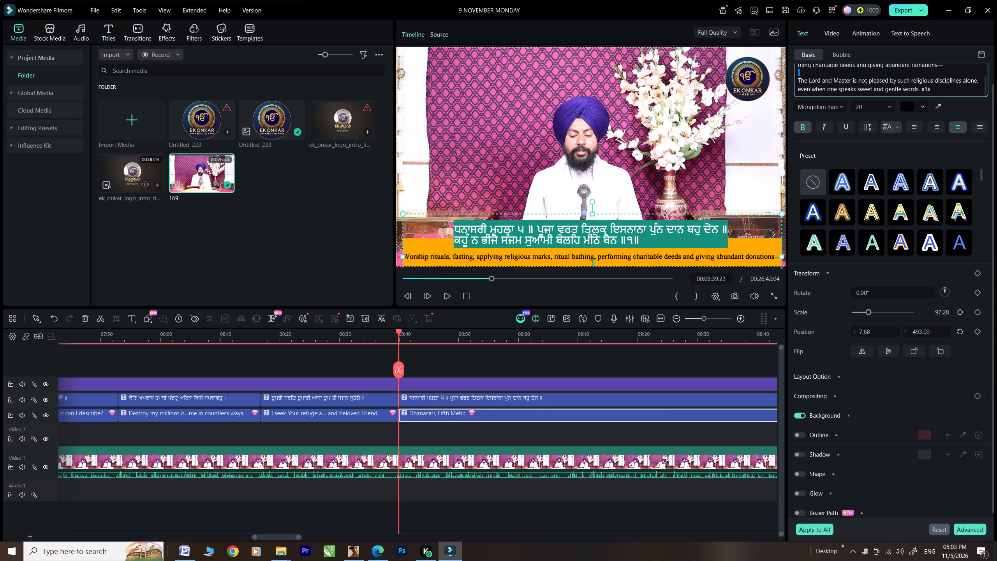
{"action": "left_click", "coordinate": [798, 83]}
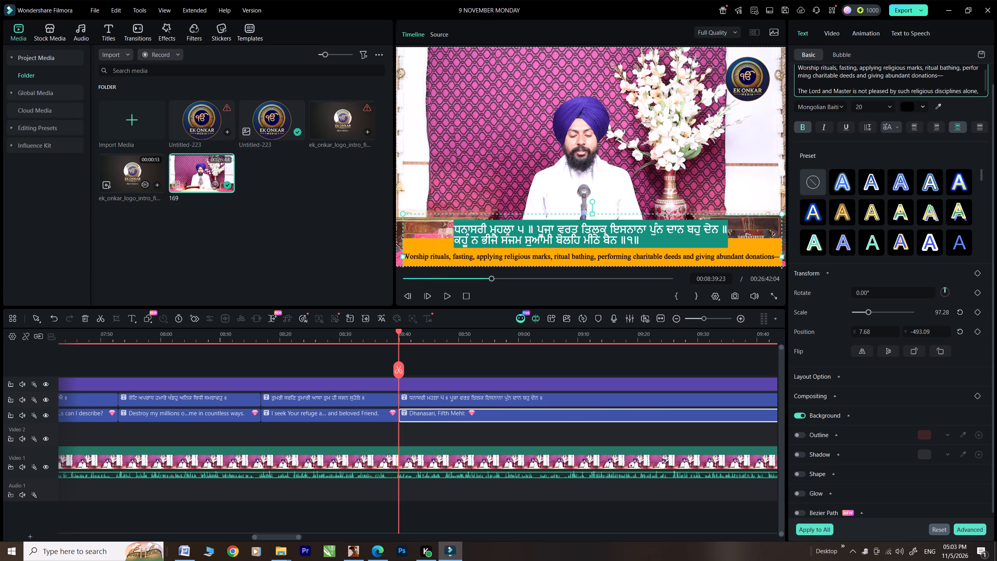
{"action": "key", "text": "BackSpace"}
{"action": "left_click", "coordinate": [795, 73]}
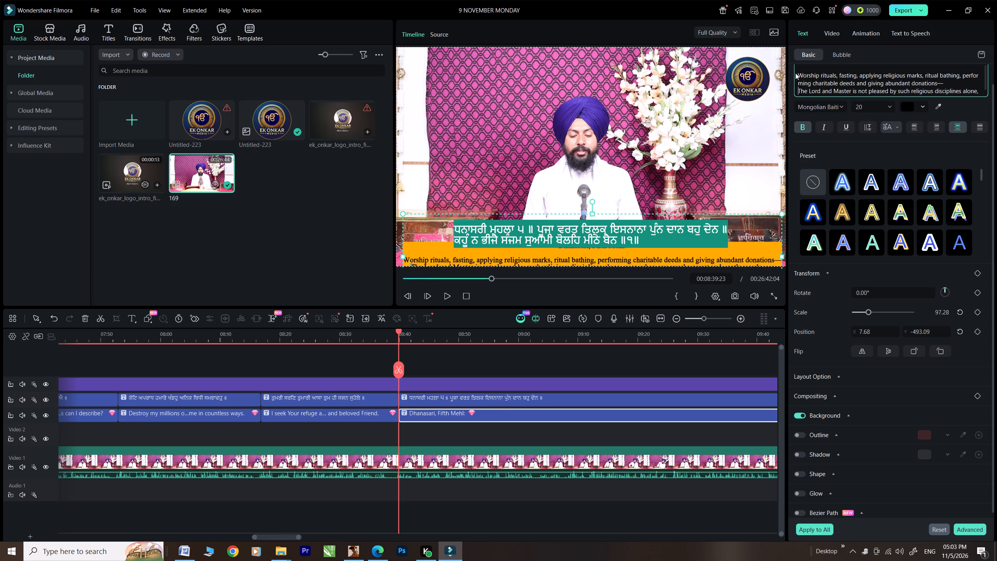
{"action": "left_click", "coordinate": [796, 73]}
{"action": "key", "text": "BackSpace"}
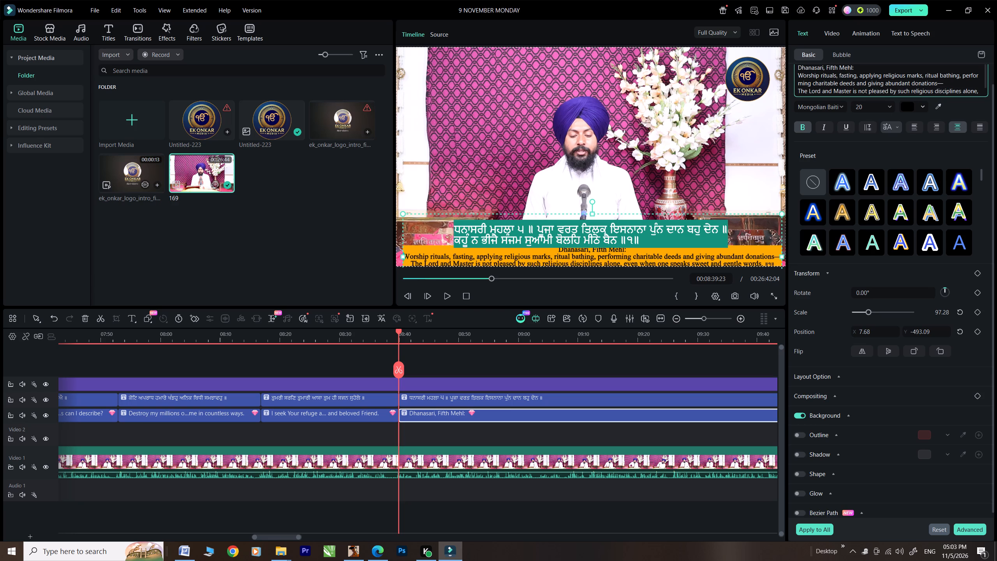
Nudge the new Gurmukhi caption up to clear the three-line English caption beneath it.
{"action": "left_click", "coordinate": [555, 225]}
{"action": "key", "text": "Up"}
{"action": "key", "text": "Up"}
{"action": "key", "text": "Up"}
{"action": "key", "text": "Up"}
{"action": "key", "text": "Up"}
{"action": "key", "text": "Up"}
{"action": "key", "text": "Up"}
{"action": "key", "text": "Up"}
{"action": "key", "text": "Up"}
{"action": "key", "text": "Up"}
{"action": "key", "text": "Up"}
{"action": "key", "text": "Up"}
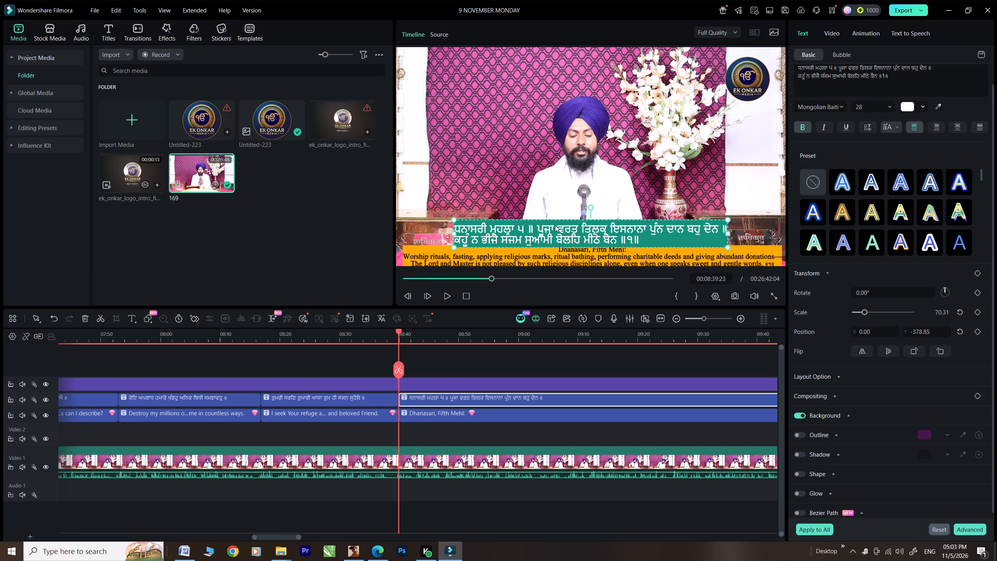
{"action": "key", "text": "Up"}
{"action": "key", "text": "Up"}
{"action": "key", "text": "Up"}
{"action": "key", "text": "Up"}
Raise the English caption to Y position -481.57 and settle the Gurmukhi caption just above it at Y position -357.73.
{"action": "left_click", "coordinate": [553, 256]}
{"action": "key", "text": "Up"}
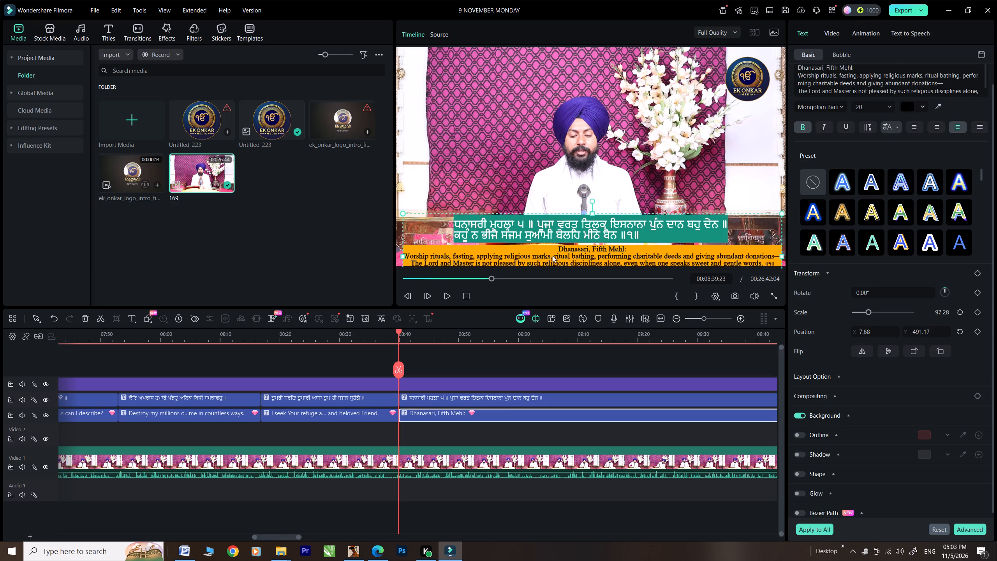
{"action": "key", "text": "Up"}
{"action": "key", "text": "Up"}
{"action": "key", "text": "Up"}
{"action": "key", "text": "Up"}
{"action": "key", "text": "Up"}
{"action": "key", "text": "Up"}
{"action": "key", "text": "Down"}
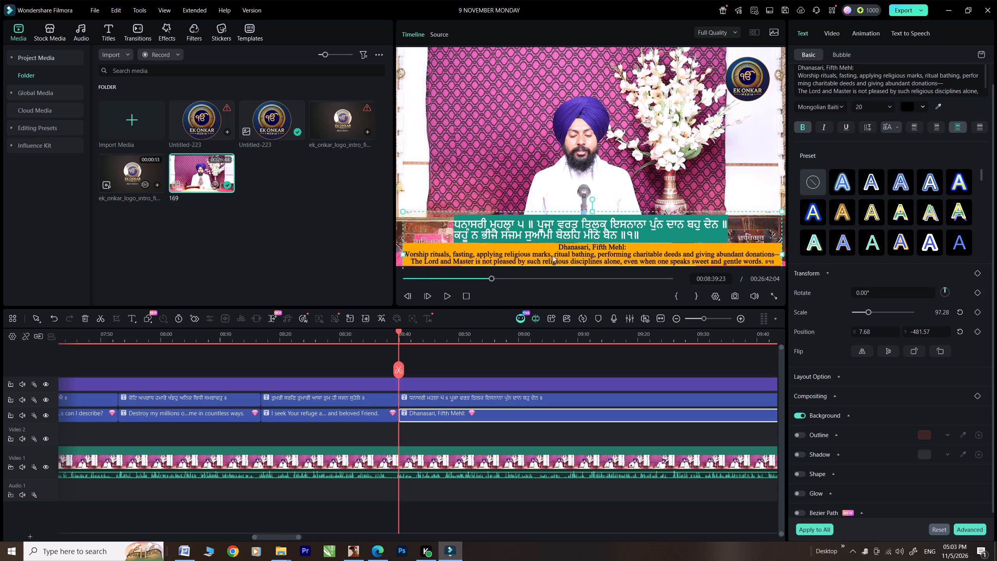
{"action": "left_click", "coordinate": [553, 235]}
{"action": "key", "text": "Down"}
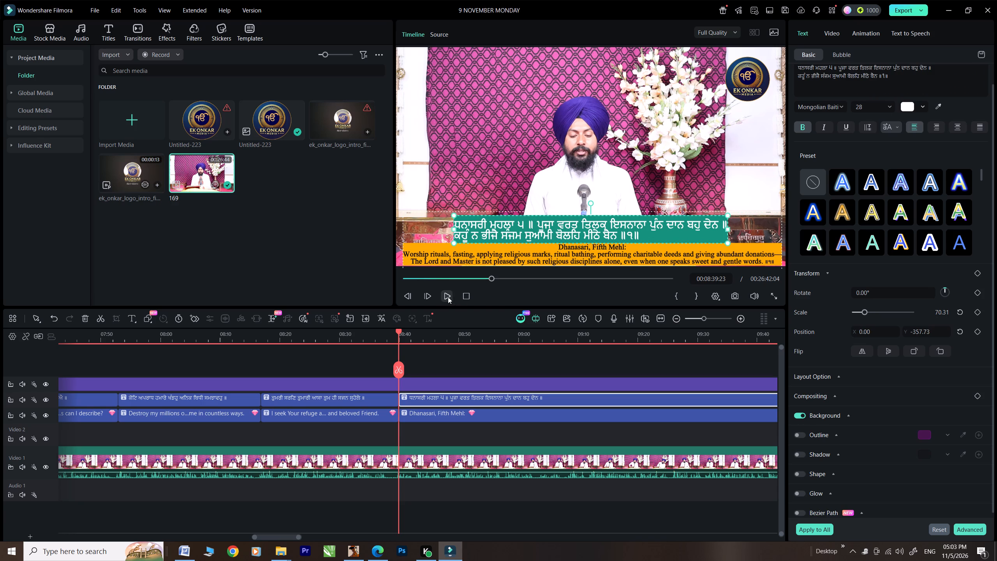
Play on to where the next verse begins, 00:09:08:13, and split the Gurmukhi and English captions there.
{"action": "left_click", "coordinate": [446, 296]}
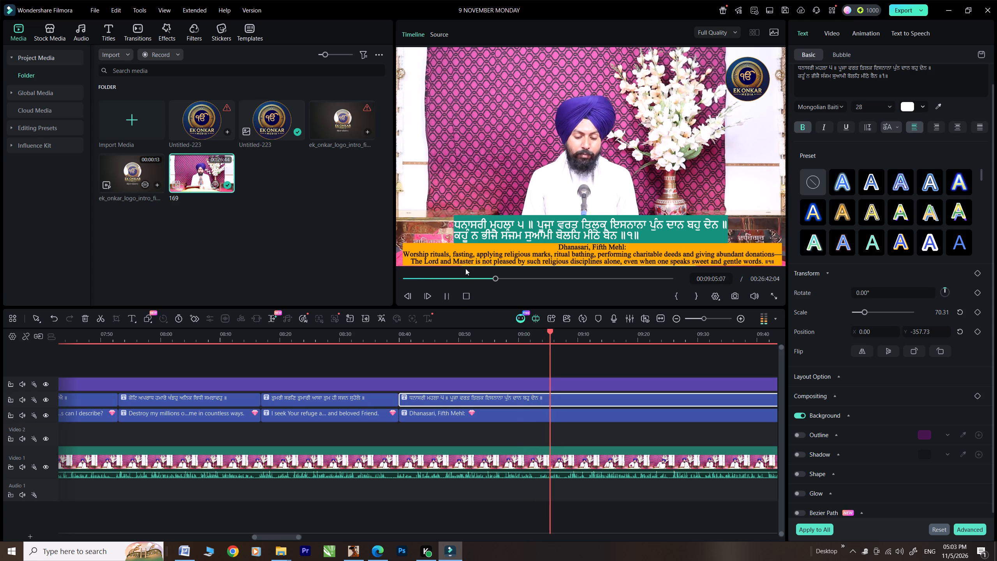
{"action": "left_click", "coordinate": [448, 296]}
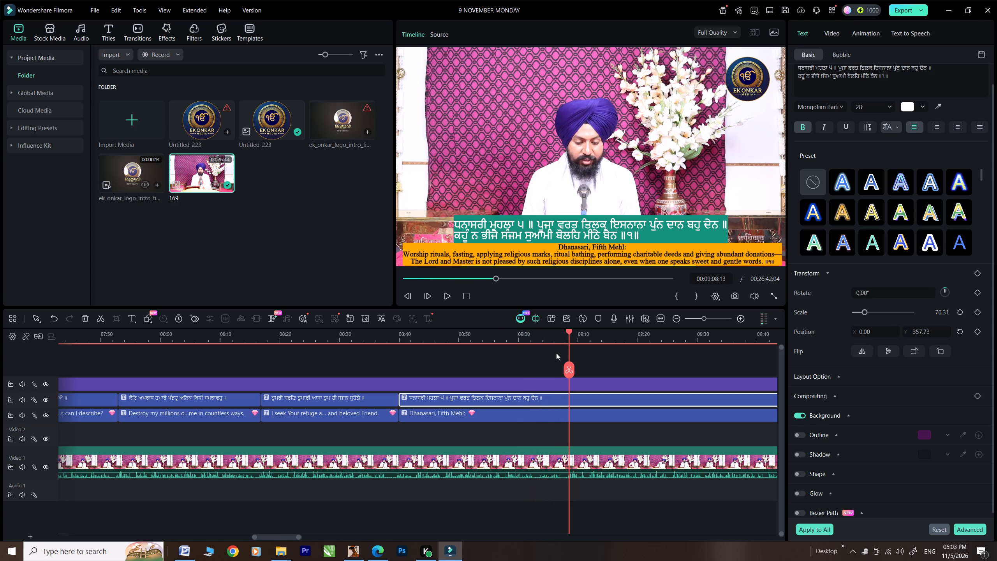
{"action": "left_click", "coordinate": [570, 370]}
{"action": "left_click", "coordinate": [590, 411]}
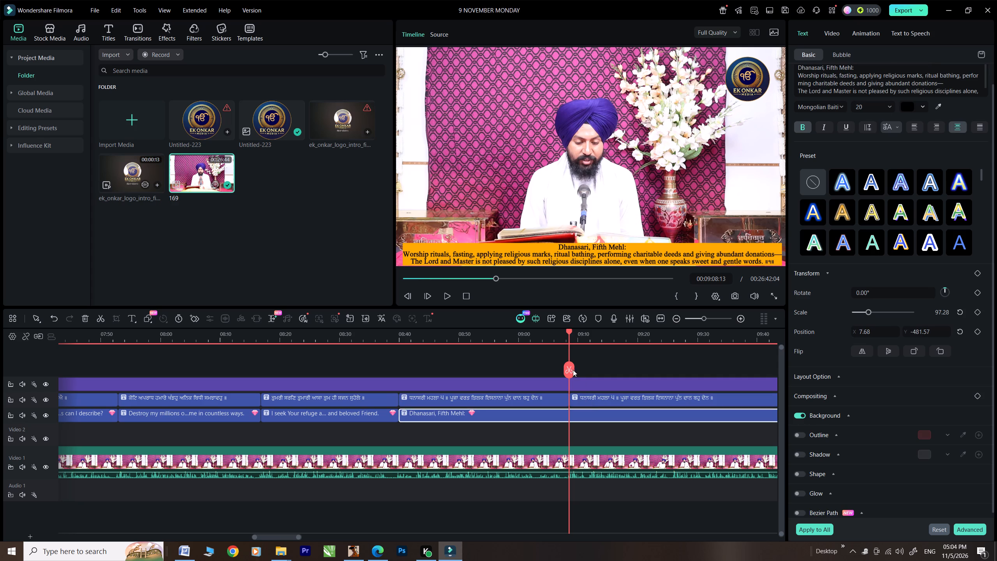
{"action": "left_click", "coordinate": [571, 369]}
Replace the Gurmukhi caption after the 09:08 cut with the "ਪ੍ਰਭ ਜੀ ਕੋ ਨਾਮੁ ਜਪਤ ਮਨਿ ਚੈਨ" verse from Word, removing the trailing blank line.
{"action": "left_click", "coordinate": [586, 398]}
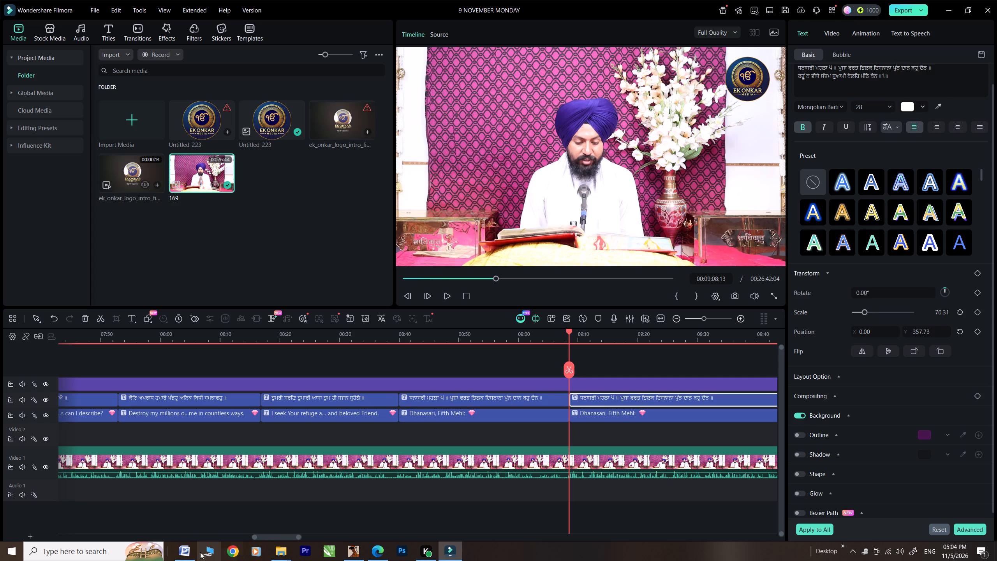
{"action": "left_click", "coordinate": [185, 554]}
{"action": "left_click_drag", "start_coordinate": [66, 224], "coordinate": [24, 198]}
{"action": "right_click", "coordinate": [34, 199]}
{"action": "left_click", "coordinate": [59, 219]}
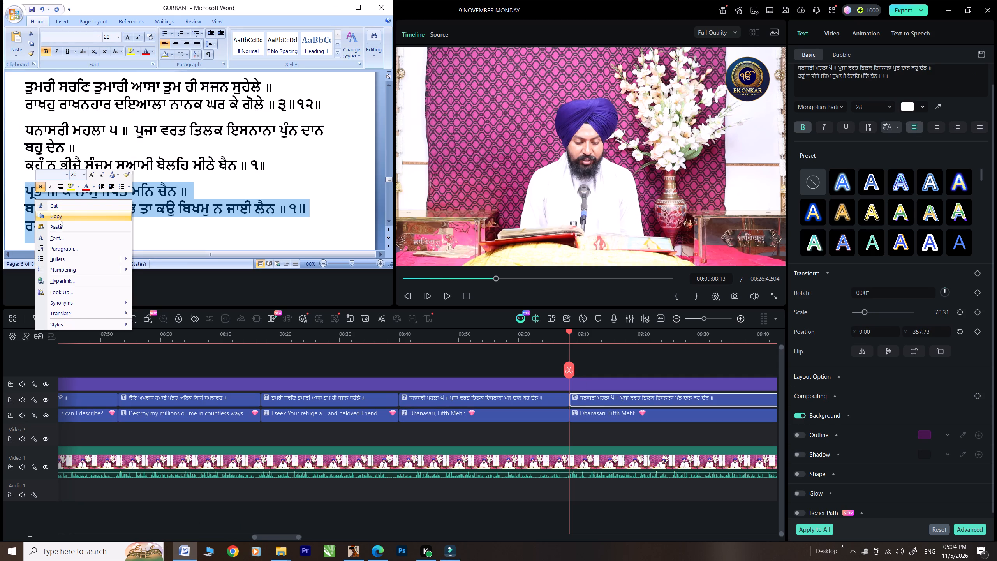
{"action": "left_click_drag", "start_coordinate": [896, 78], "coordinate": [767, 60]}
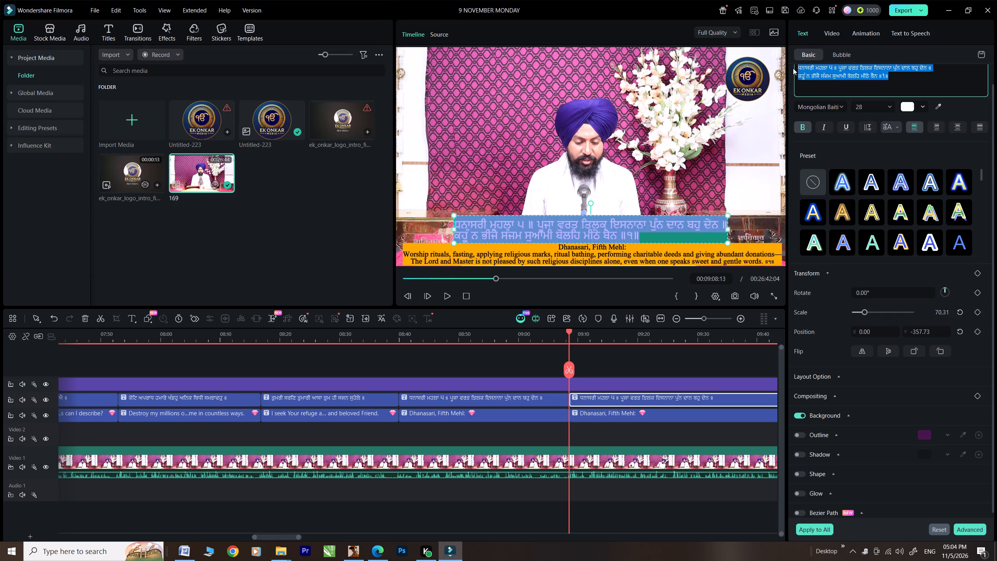
{"action": "right_click", "coordinate": [816, 68]}
{"action": "left_click", "coordinate": [844, 101]}
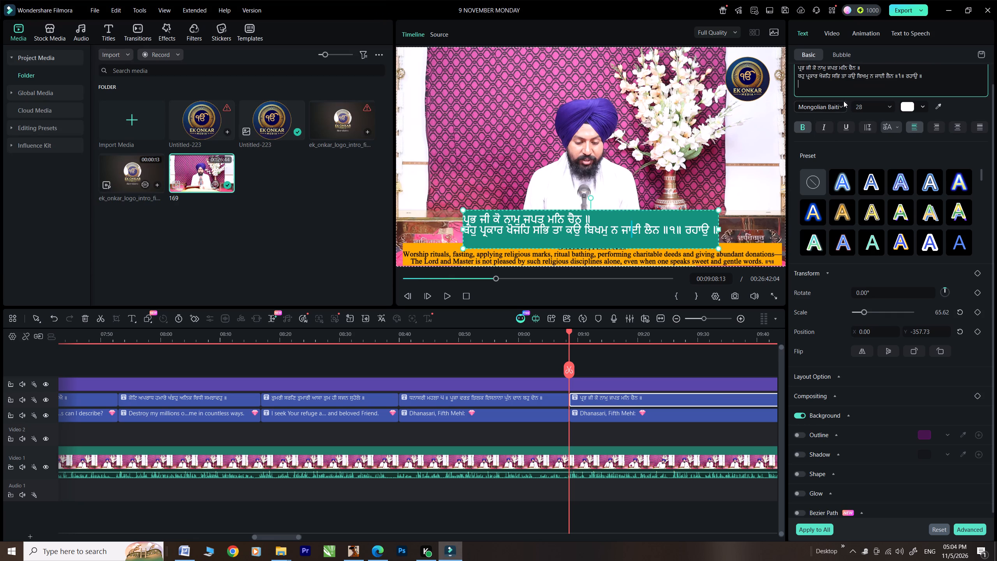
{"action": "key", "text": "BackSpace"}
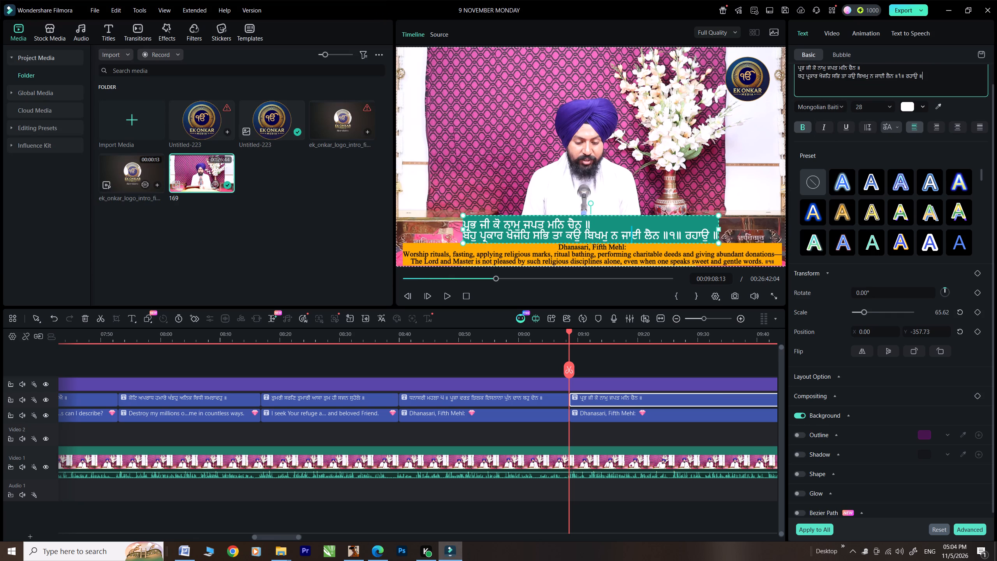
{"action": "left_click", "coordinate": [600, 413]}
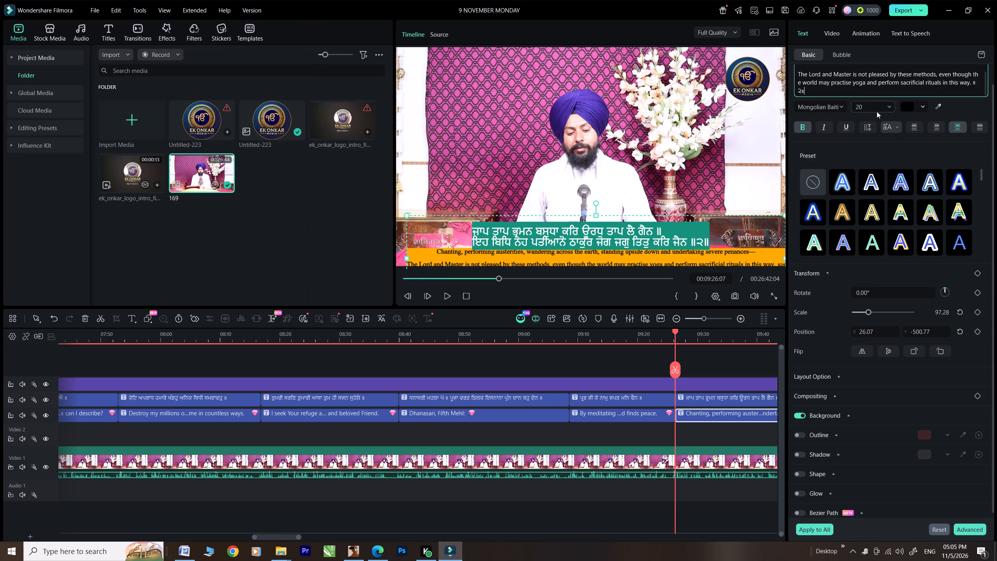
{"action": "left_click", "coordinate": [798, 71]}
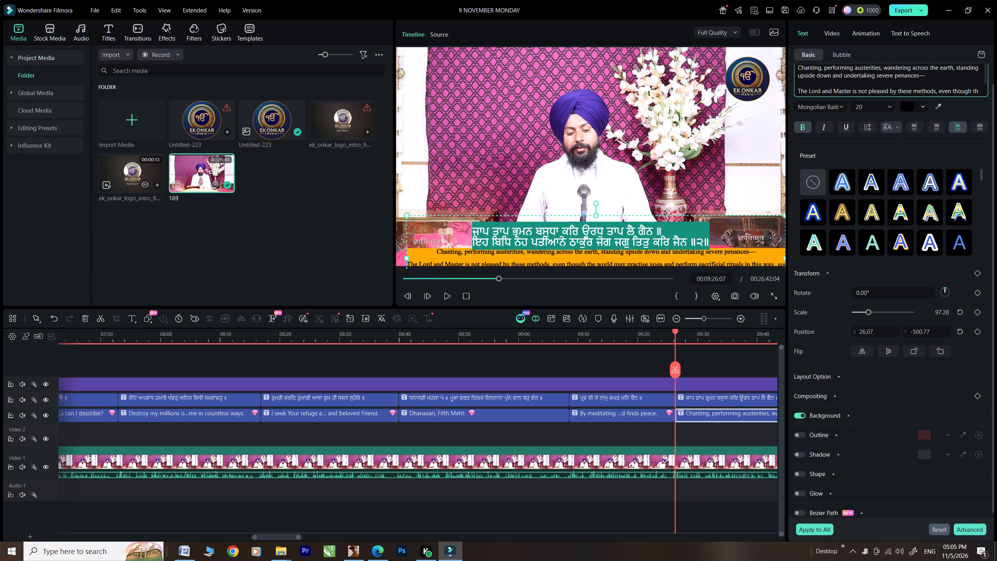
{"action": "key", "text": "BackSpace"}
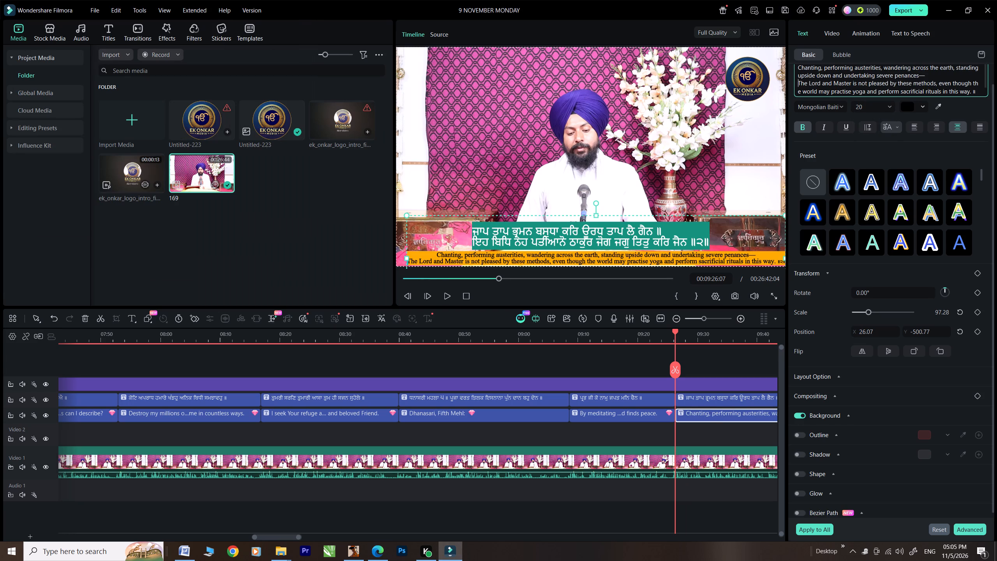
Nudge the Gurmukhi caption down to Y position -394.21, just above the English caption.
{"action": "left_click", "coordinate": [583, 236]}
{"action": "key", "text": "Down"}
{"action": "key", "text": "Down"}
{"action": "key", "text": "Down"}
{"action": "key", "text": "Down"}
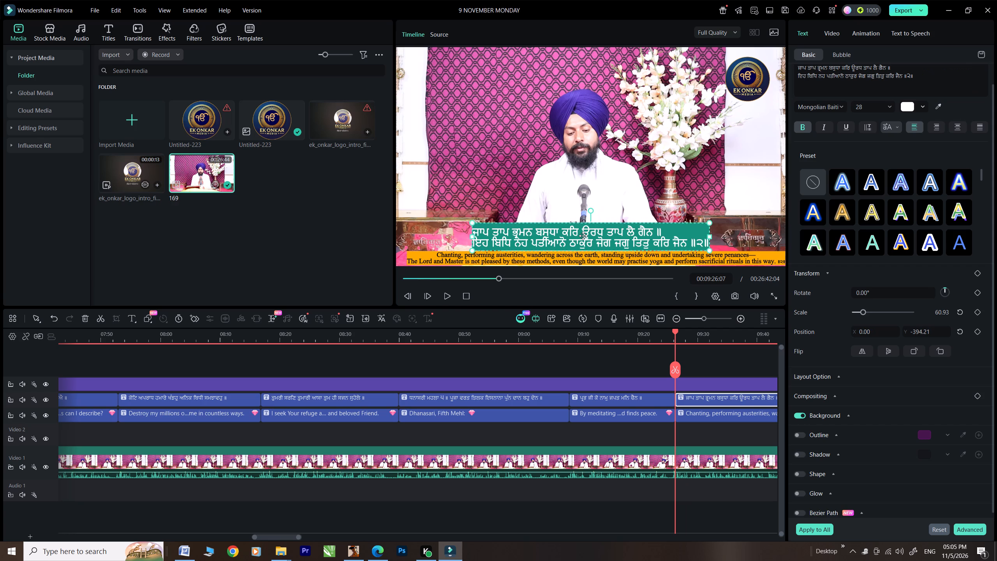
Play on to the end of this verse, 00:09:47:23, and split the Gurmukhi and English captions there.
{"action": "left_click", "coordinate": [447, 295]}
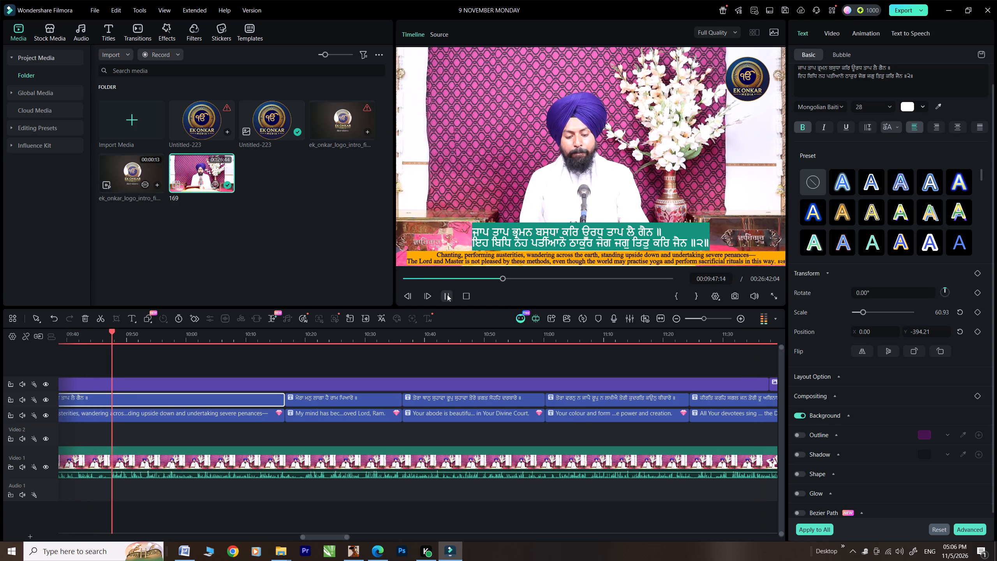
{"action": "left_click", "coordinate": [447, 295]}
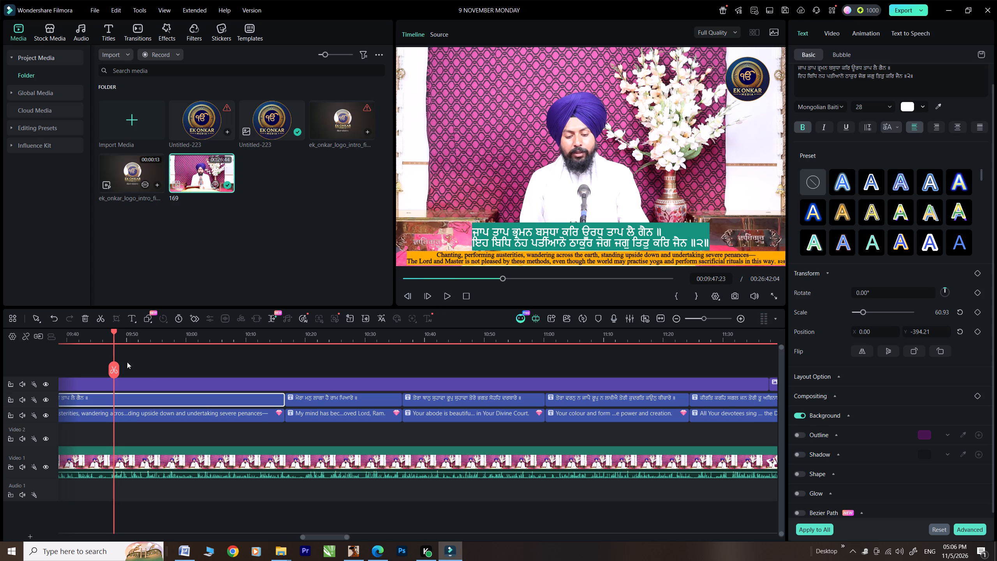
{"action": "left_click", "coordinate": [112, 370]}
{"action": "left_click", "coordinate": [136, 411]}
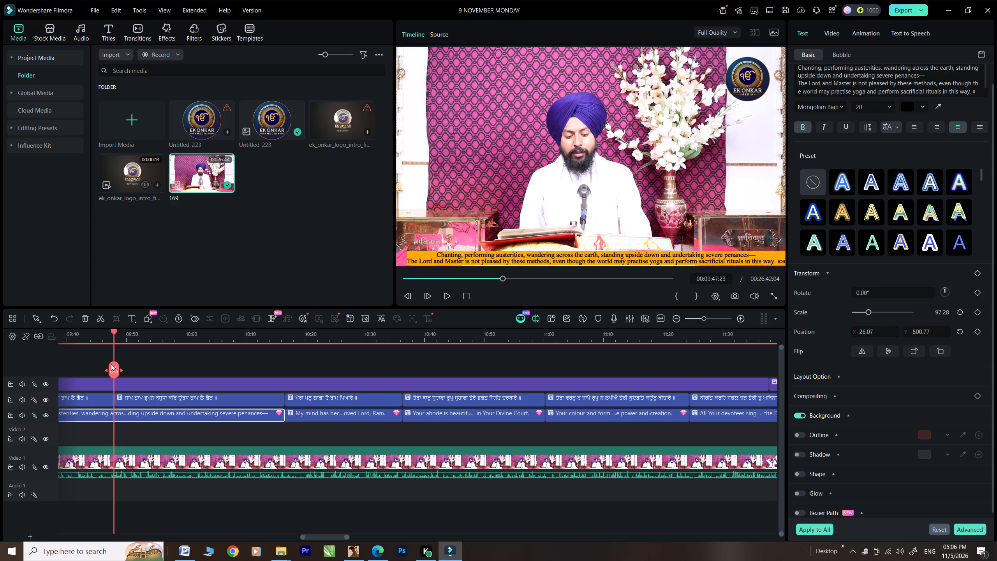
{"action": "left_click", "coordinate": [111, 364]}
Select the Gurmukhi caption after the 09:47 cut for text editing.
{"action": "left_click", "coordinate": [139, 397]}
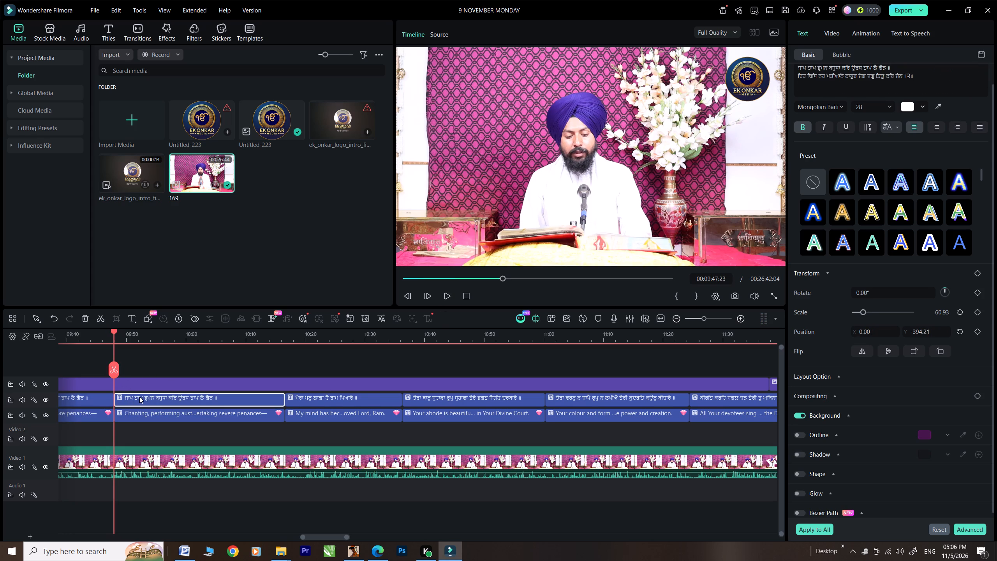
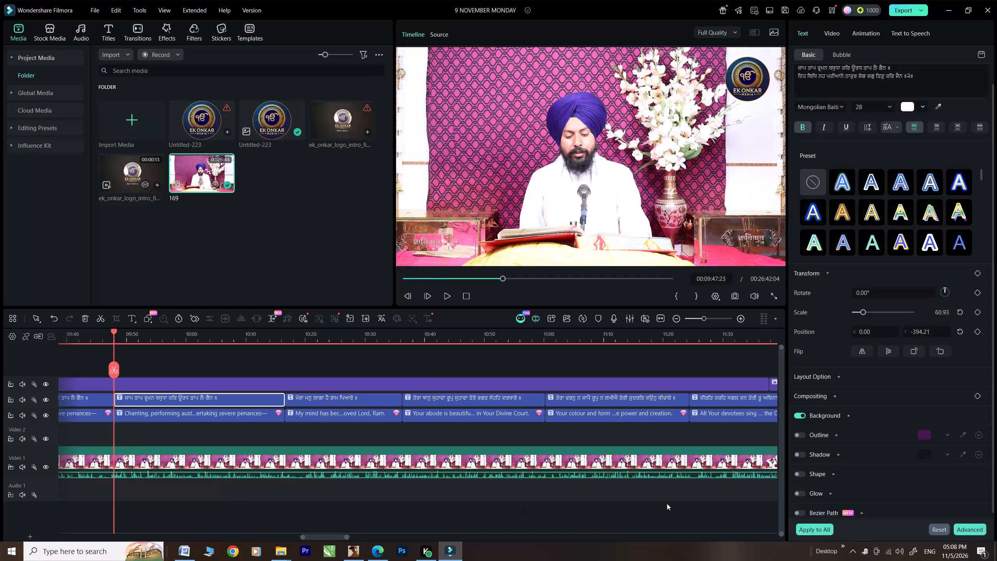
Delete the four Gurmukhi and four English captions between the 09:47 cut and the "All Your devotees sing" captions.
{"action": "left_click_drag", "start_coordinate": [637, 430], "coordinate": [253, 399]}
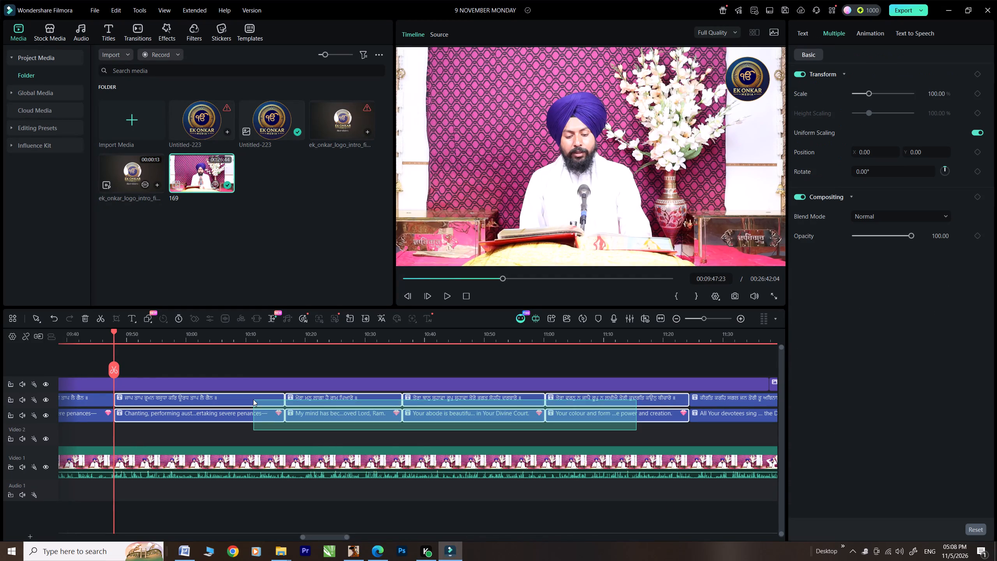
{"action": "left_click_drag", "start_coordinate": [253, 399], "coordinate": [254, 399]}
{"action": "key", "text": "Delete"}
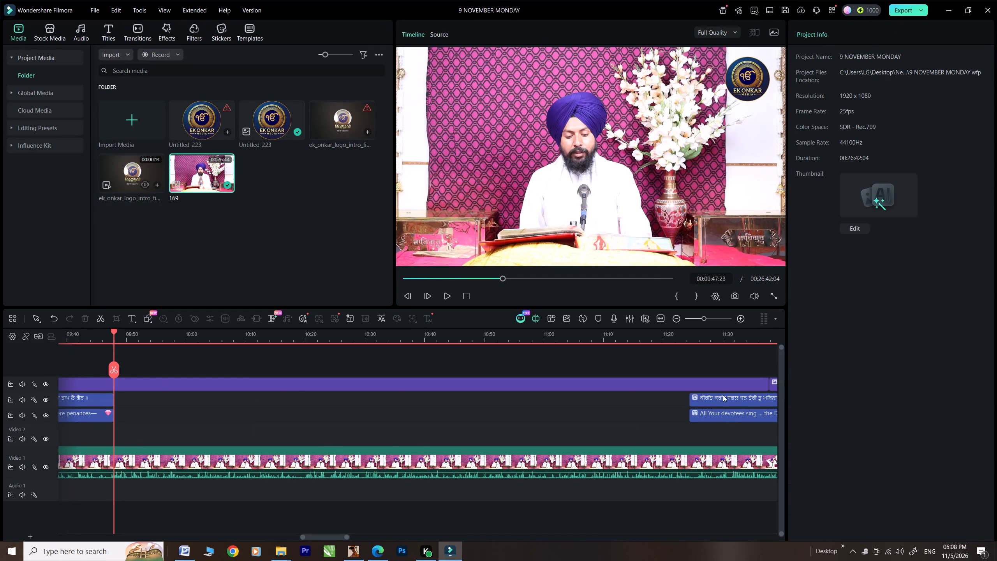
Extend the start of the "All Your devotees sing" English caption and its Gurmukhi caption back to the 00:09:47:23 cut.
{"action": "left_click", "coordinate": [720, 402]}
{"action": "left_click", "coordinate": [720, 413]}
{"action": "left_click", "coordinate": [718, 402], "text": "ctrl"}
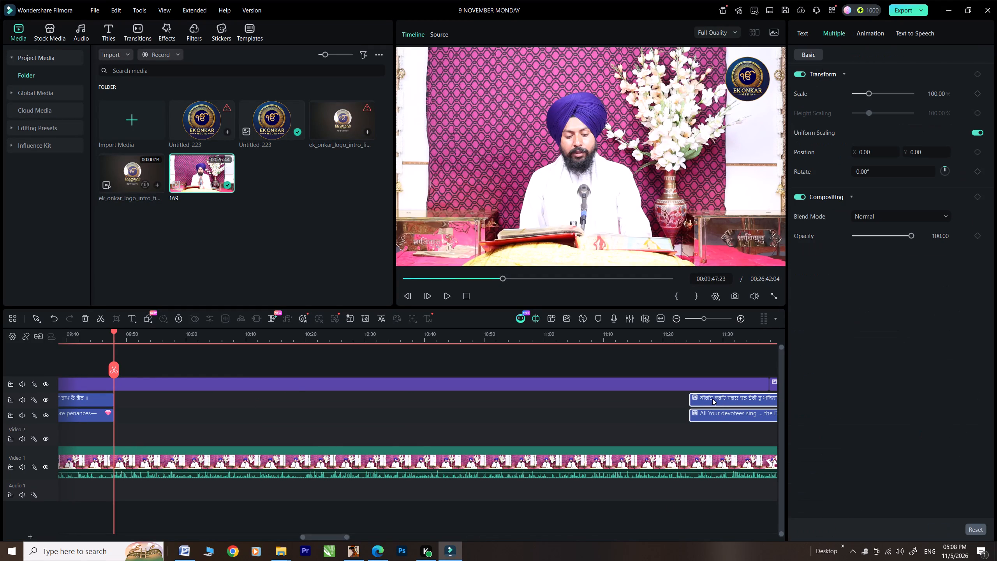
{"action": "left_click", "coordinate": [689, 399]}
{"action": "left_click", "coordinate": [700, 401], "text": "ctrl"}
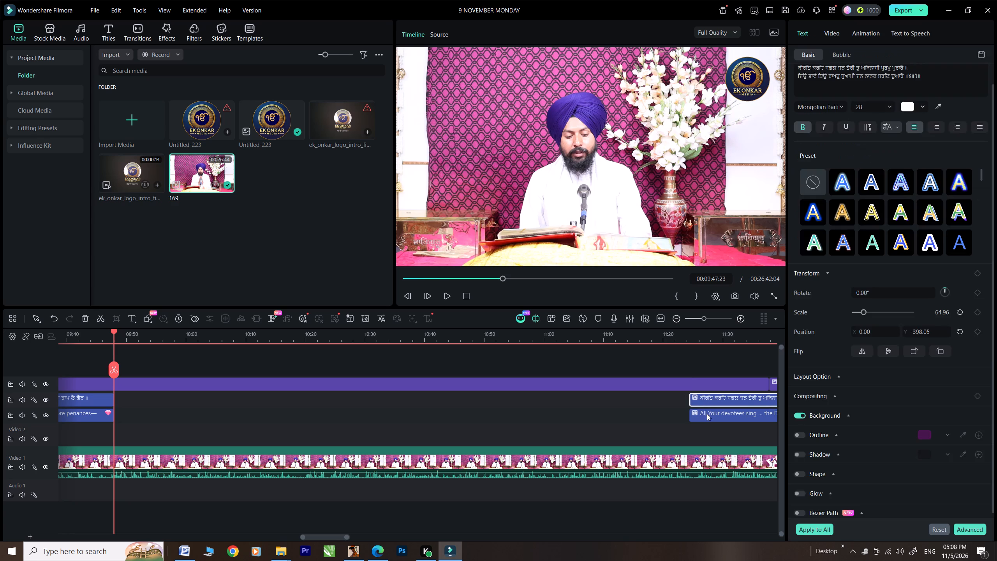
{"action": "left_click", "coordinate": [707, 414], "text": "ctrl"}
{"action": "left_click_drag", "start_coordinate": [692, 399], "coordinate": [201, 410]}
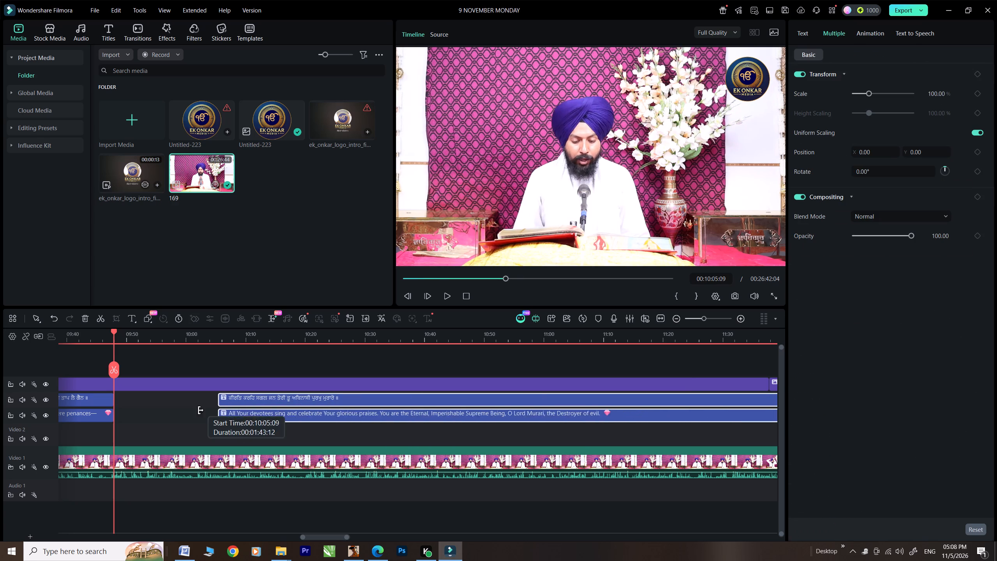
{"action": "left_click_drag", "start_coordinate": [201, 410], "coordinate": [107, 403]}
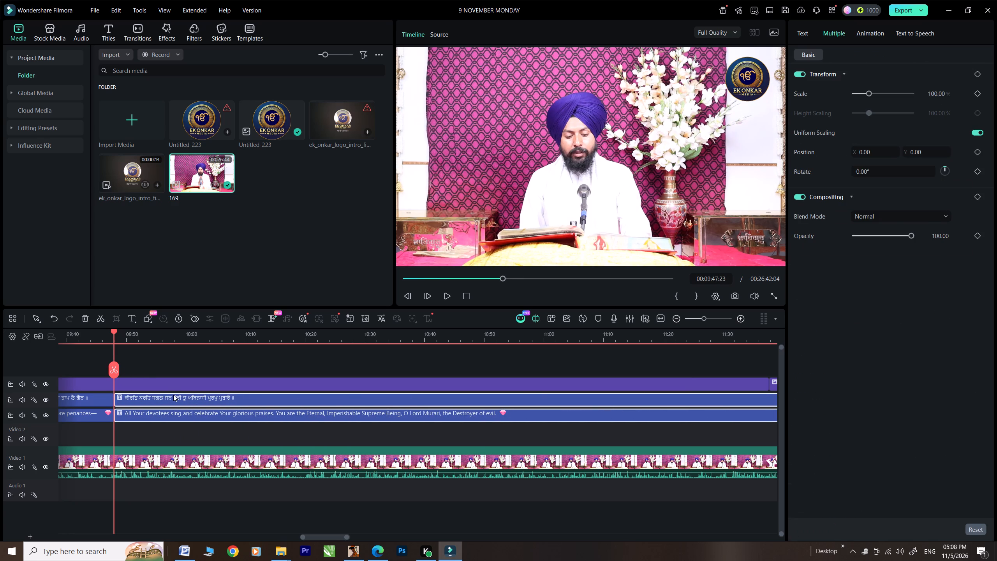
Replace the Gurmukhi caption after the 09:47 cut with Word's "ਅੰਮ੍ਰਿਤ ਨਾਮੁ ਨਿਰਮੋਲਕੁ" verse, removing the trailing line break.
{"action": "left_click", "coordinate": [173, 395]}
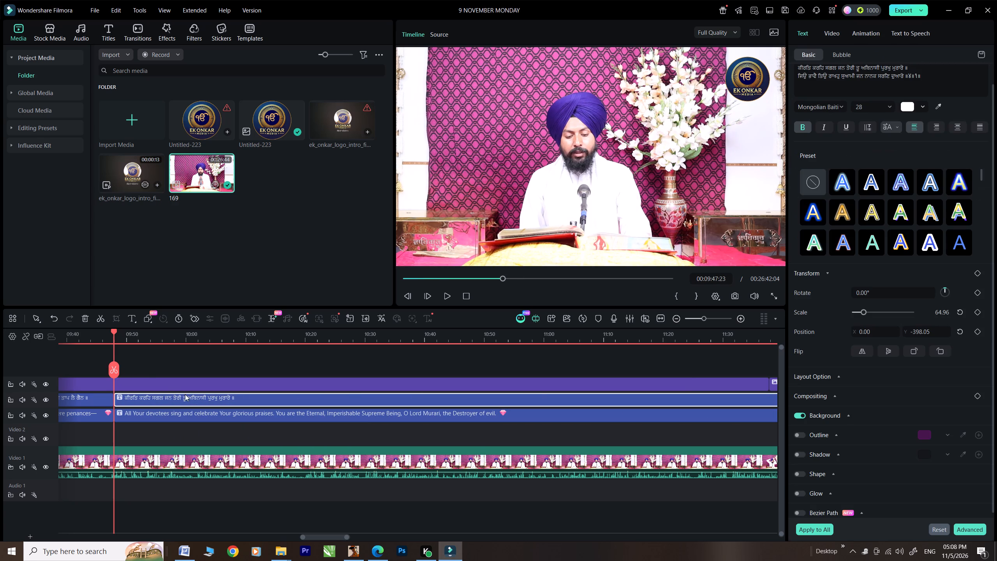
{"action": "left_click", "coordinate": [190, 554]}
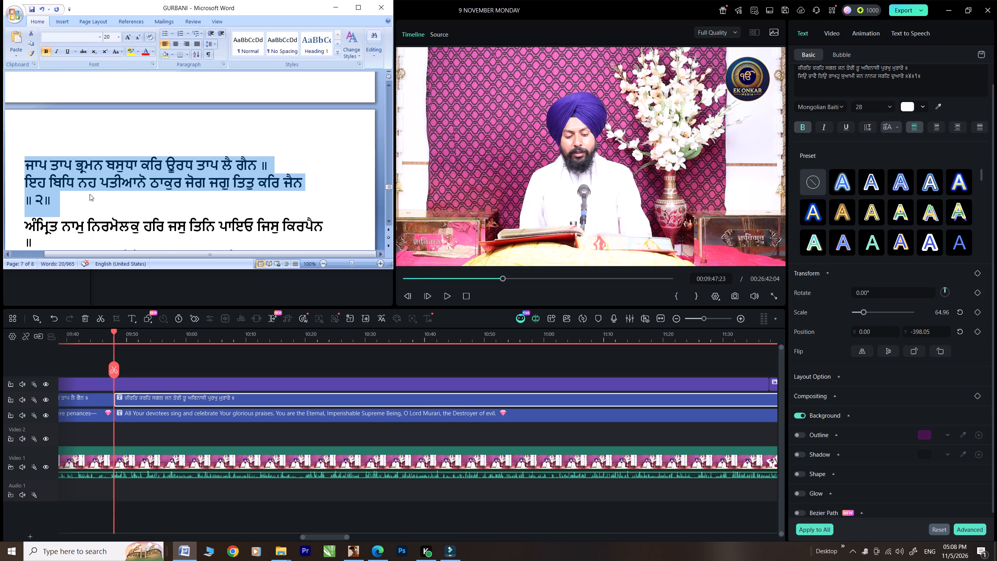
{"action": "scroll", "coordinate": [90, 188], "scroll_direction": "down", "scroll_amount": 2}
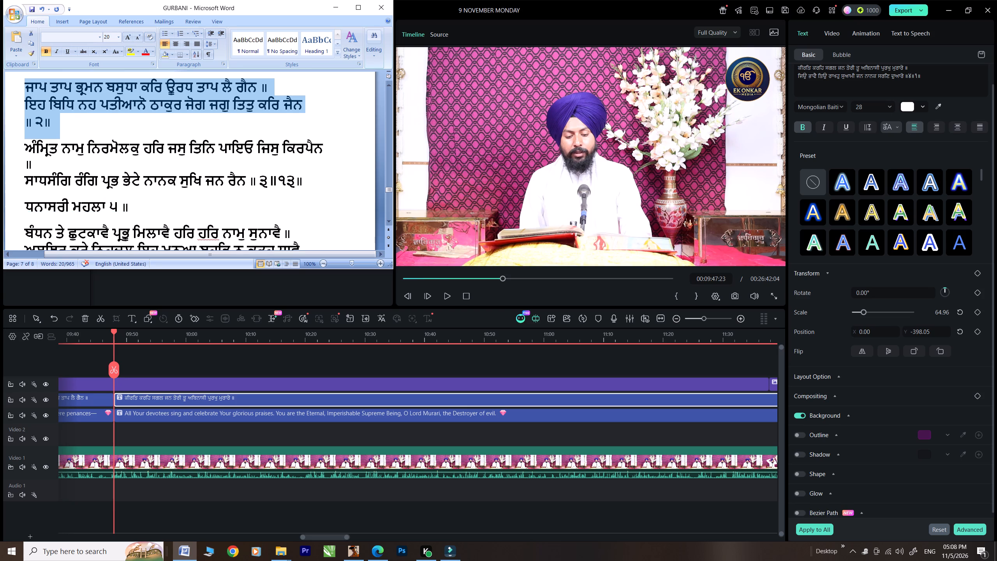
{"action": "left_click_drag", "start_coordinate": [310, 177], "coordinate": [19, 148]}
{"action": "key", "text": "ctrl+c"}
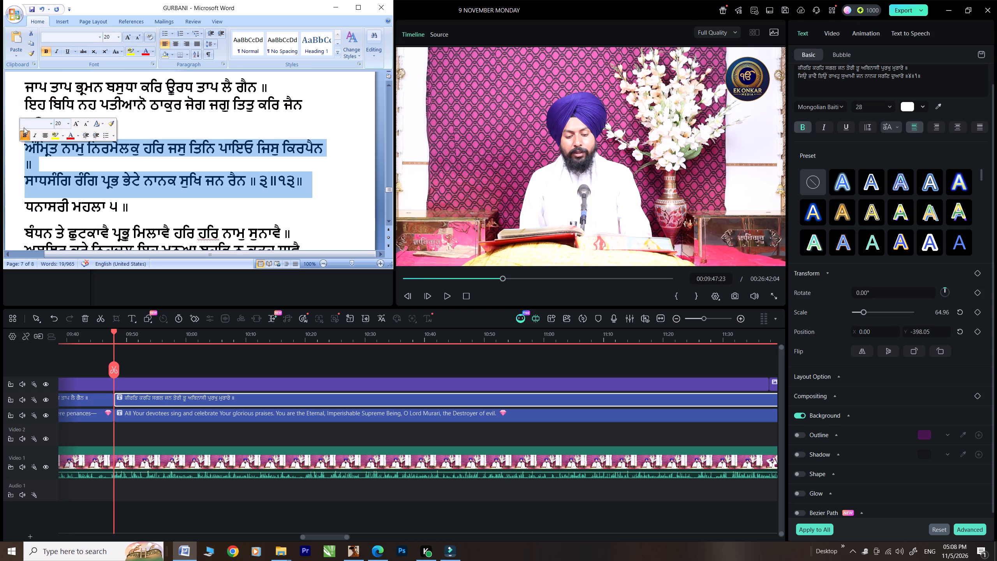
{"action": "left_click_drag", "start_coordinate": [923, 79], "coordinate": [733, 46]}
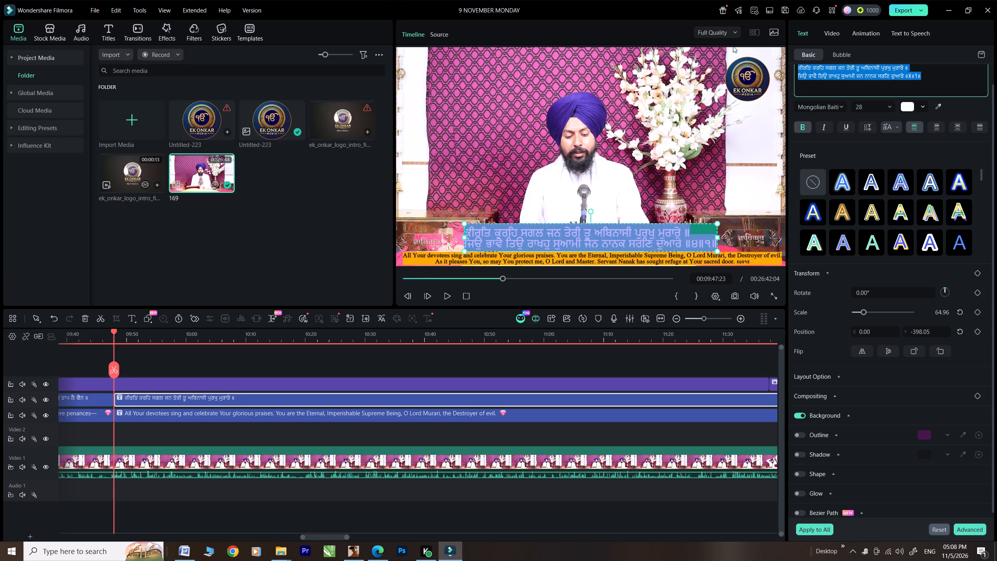
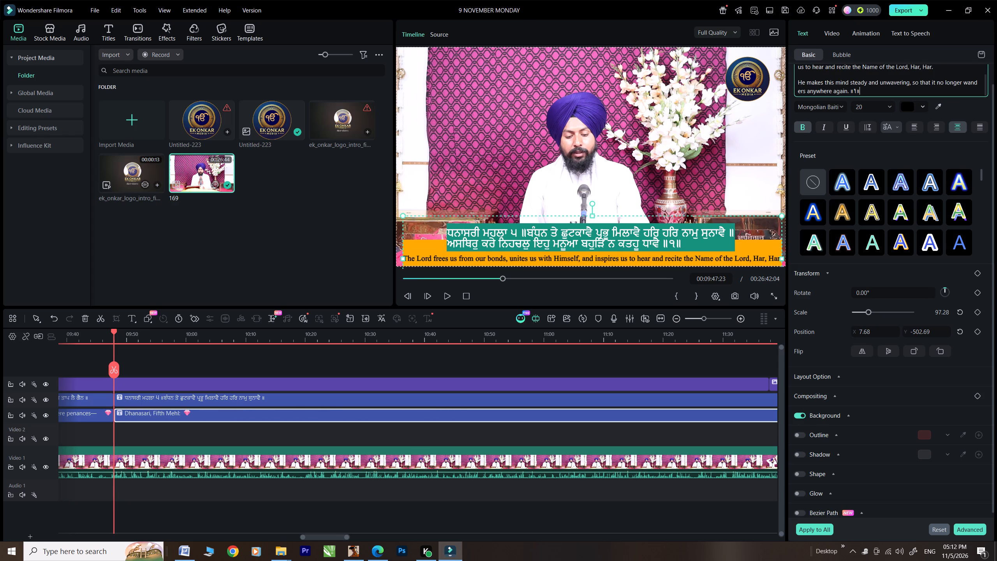
Remove the blank lines from that English caption and join the "Dhanasari, Fifth Mehl:" heading onto the first sentence.
{"action": "left_click", "coordinate": [796, 83]}
{"action": "key", "text": "BackSpace"}
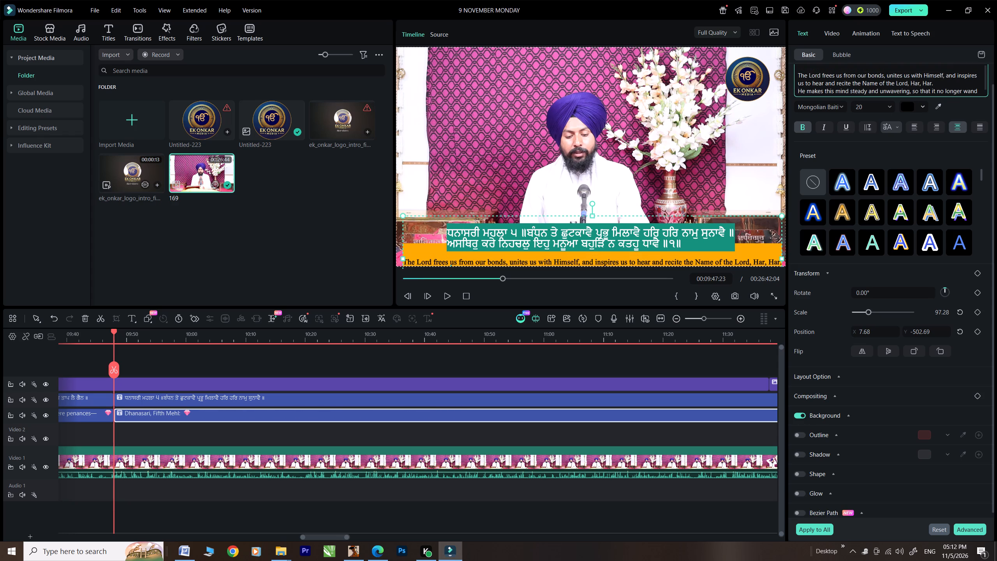
{"action": "left_click", "coordinate": [796, 72]}
{"action": "left_click", "coordinate": [799, 77]}
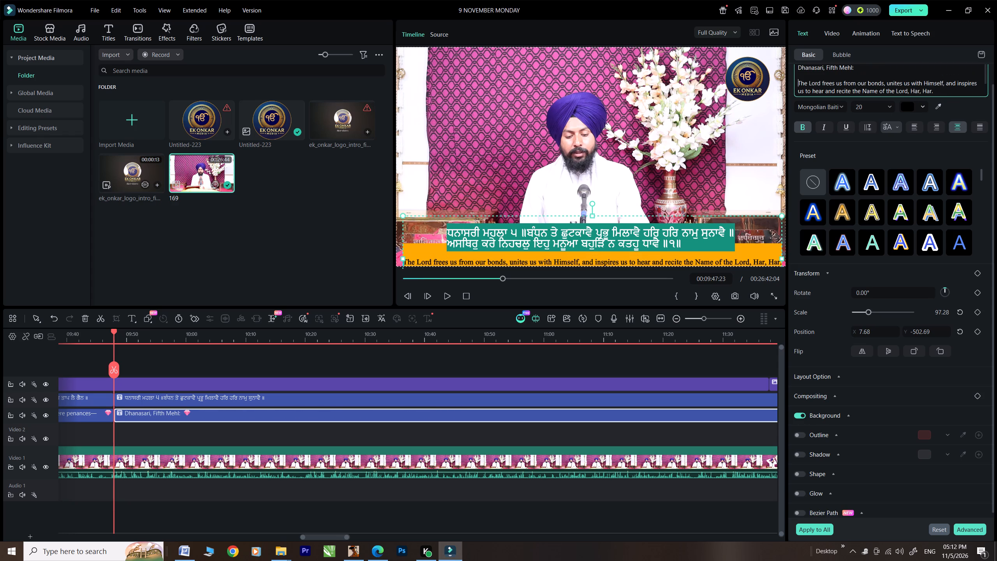
{"action": "key", "text": "BackSpace"}
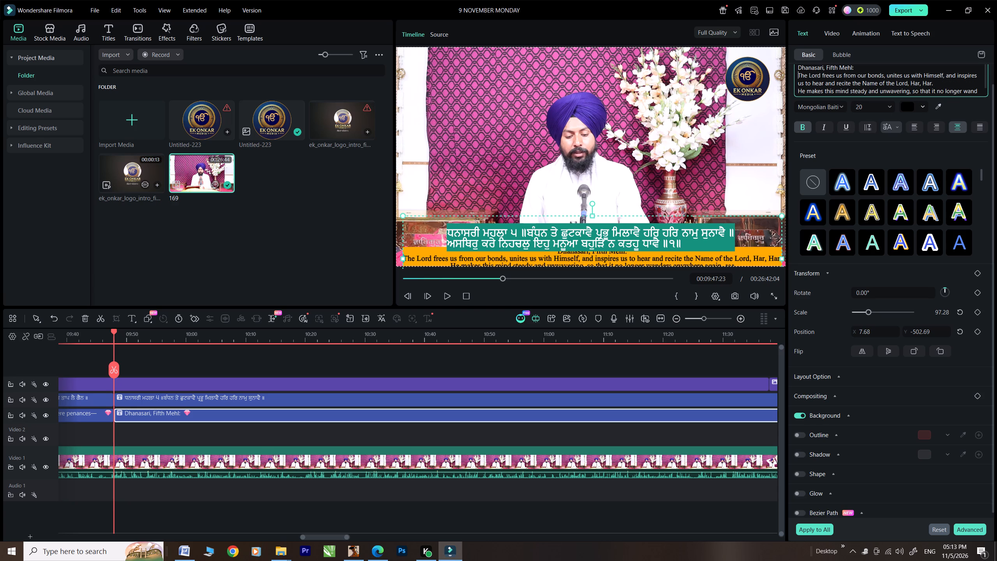
{"action": "key", "text": "BackSpace"}
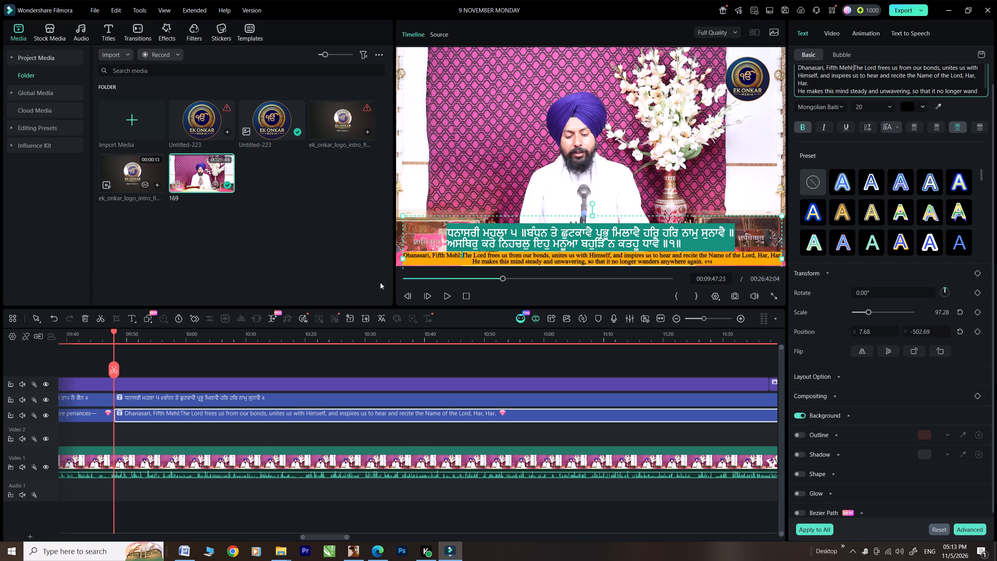
Play the recitation after the 09:47 cut, then replay from about 09:02 up to the cut to check captions against the reading.
{"action": "left_click", "coordinate": [446, 296]}
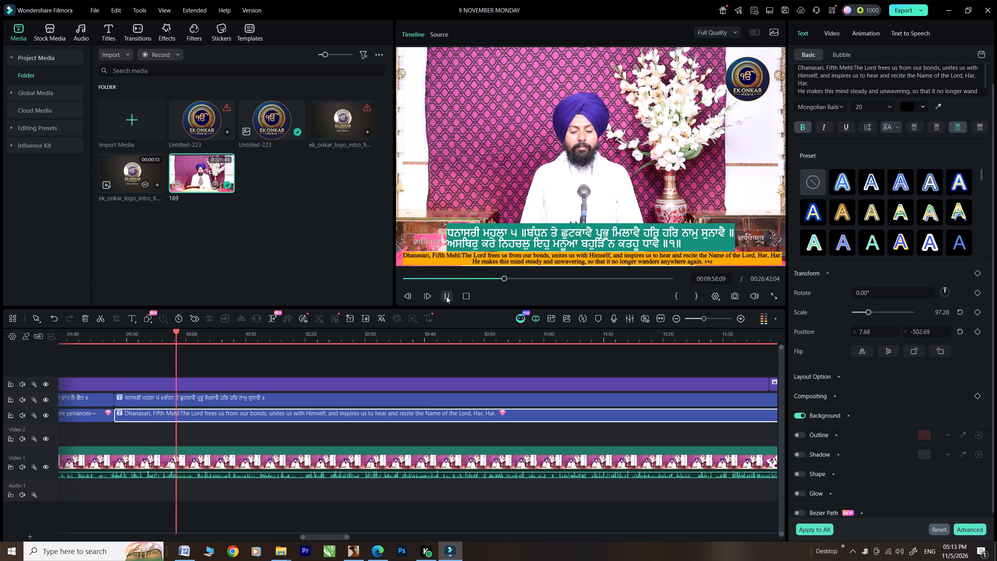
{"action": "left_click", "coordinate": [446, 296]}
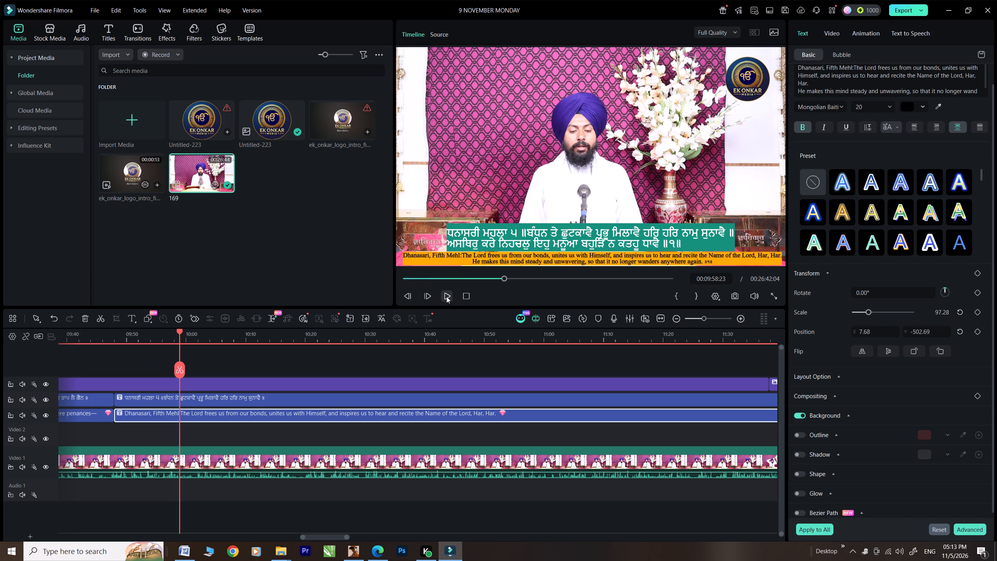
{"action": "left_click", "coordinate": [282, 397]}
{"action": "left_click", "coordinate": [190, 551]}
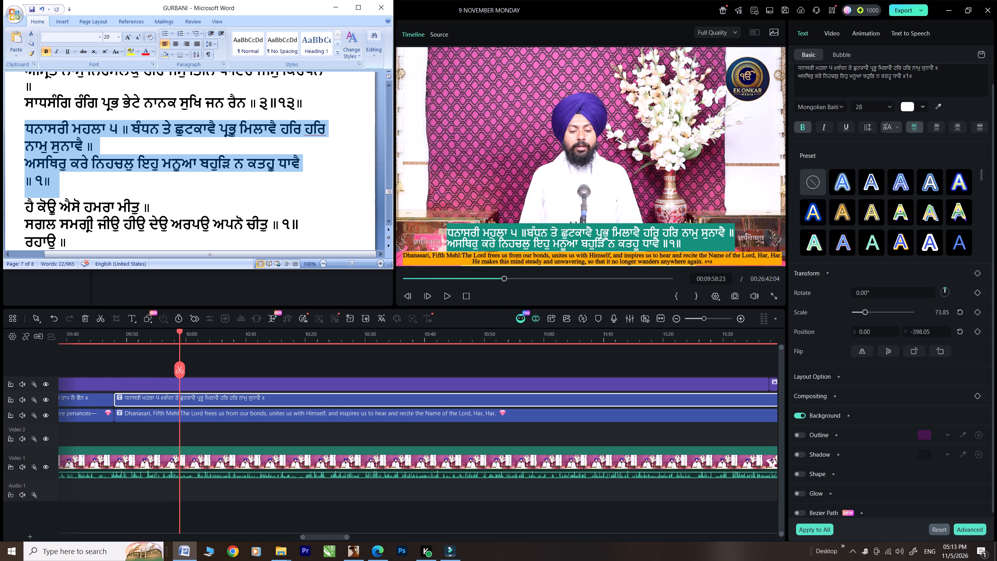
{"action": "left_click_drag", "start_coordinate": [181, 330], "coordinate": [163, 339]}
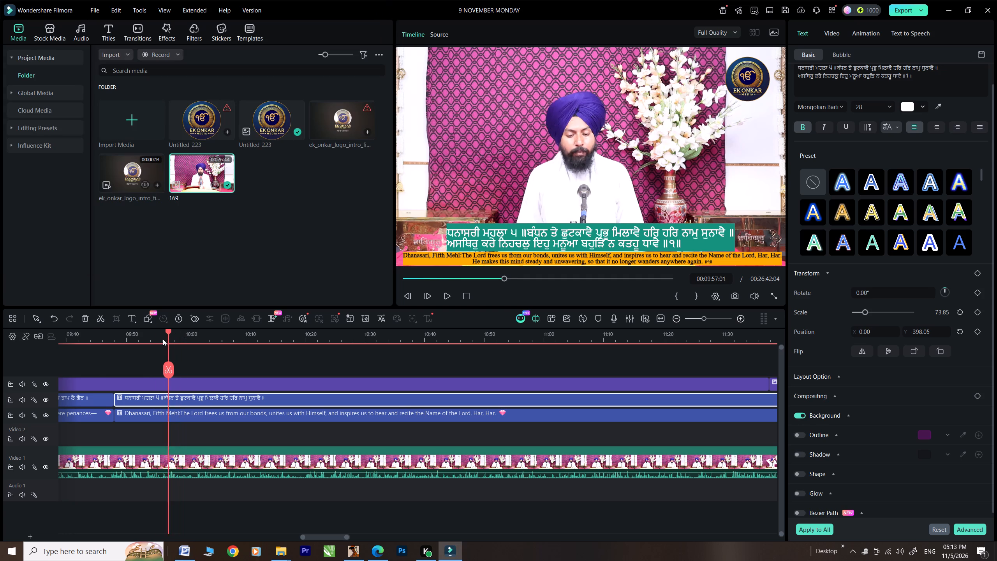
{"action": "left_click_drag", "start_coordinate": [163, 339], "coordinate": [42, 358]}
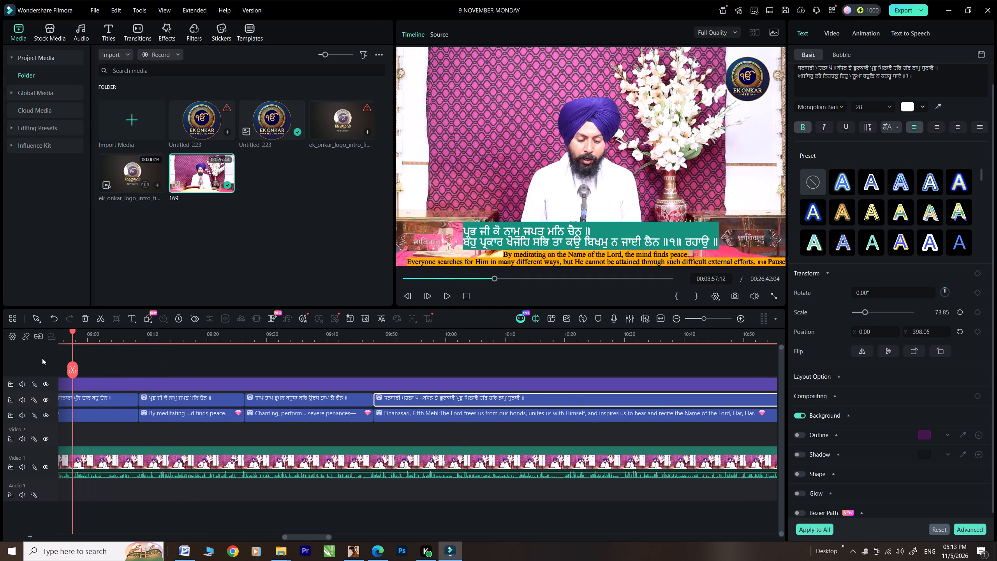
{"action": "left_click_drag", "start_coordinate": [42, 358], "coordinate": [240, 374]}
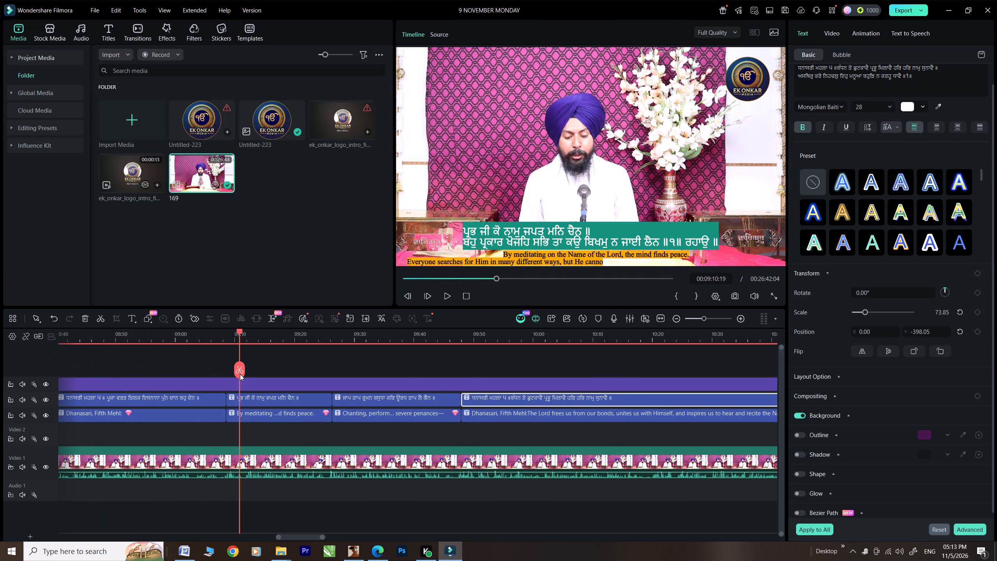
{"action": "left_click_drag", "start_coordinate": [240, 374], "coordinate": [223, 378]}
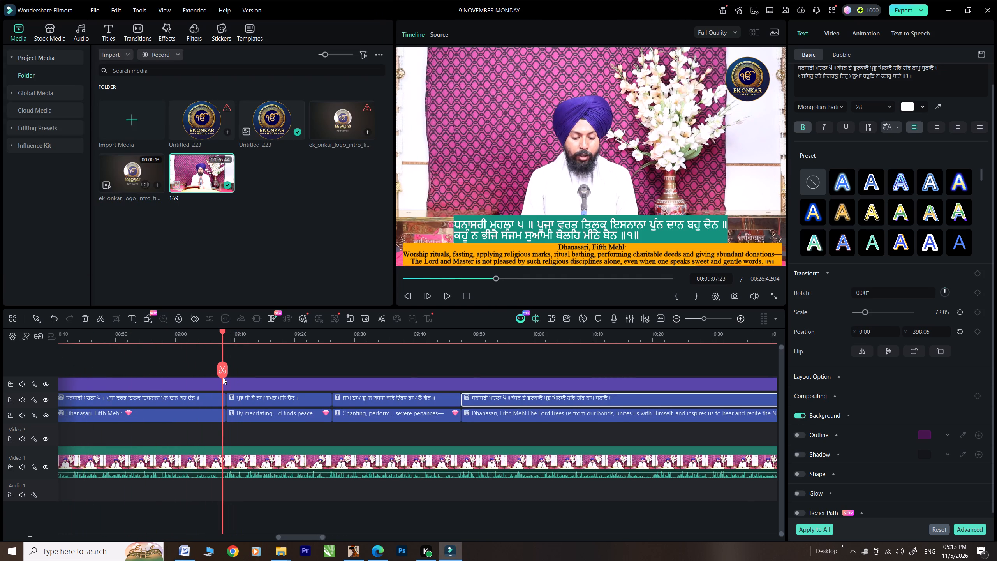
{"action": "left_click_drag", "start_coordinate": [223, 378], "coordinate": [227, 379]}
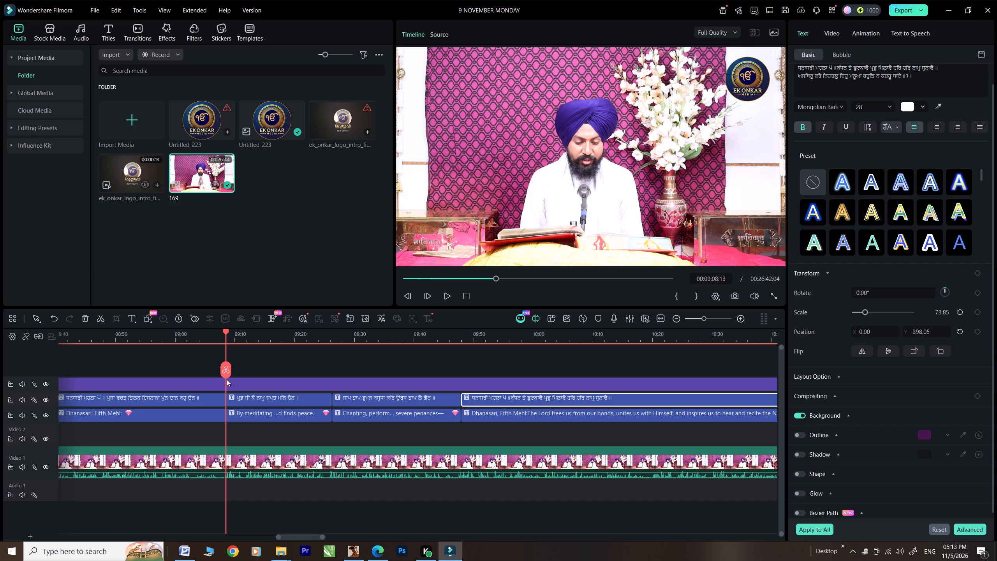
{"action": "left_click_drag", "start_coordinate": [227, 379], "coordinate": [188, 393]}
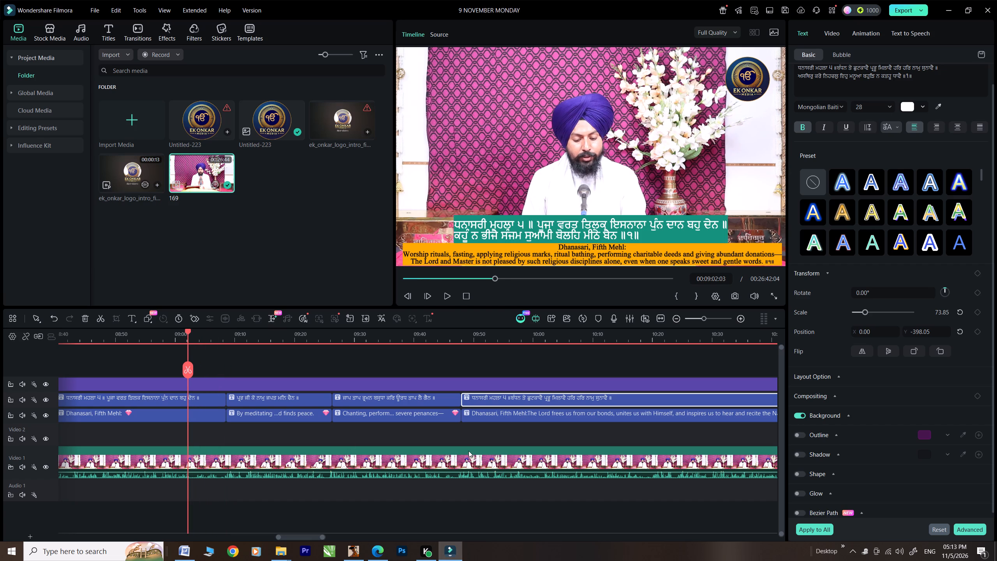
{"action": "left_click", "coordinate": [446, 296]}
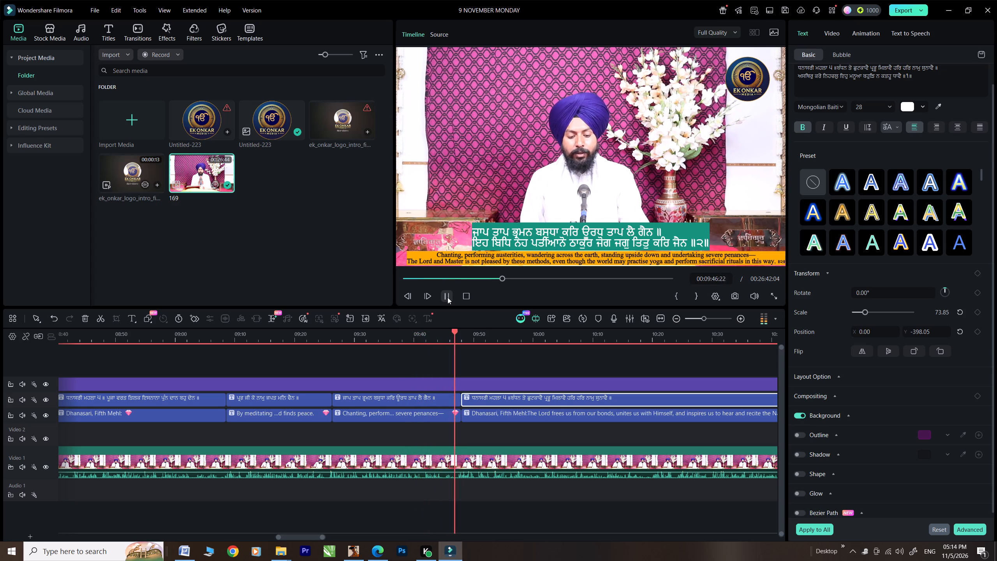
{"action": "left_click", "coordinate": [447, 297]}
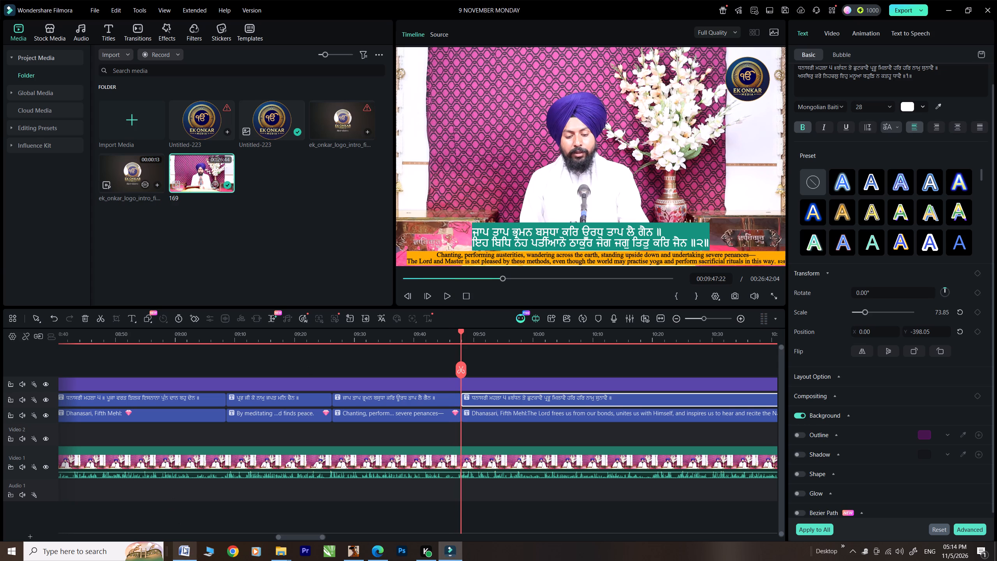
Replace the Gurmukhi caption after the 09:47 cut with Word's "ਅੰਮ੍ਰਿਤ ਨਾਮੁ ਨਿਰਮੋਲਕੁ" verse ੩॥੧੩॥, removing the trailing line break.
{"action": "left_click", "coordinate": [183, 549]}
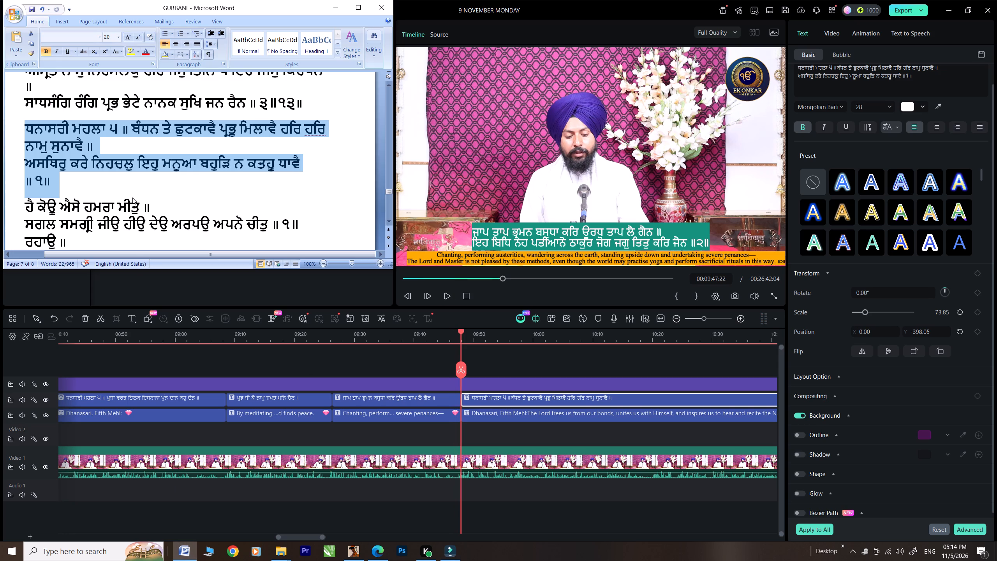
{"action": "scroll", "coordinate": [132, 198], "scroll_direction": "up", "scroll_amount": 1}
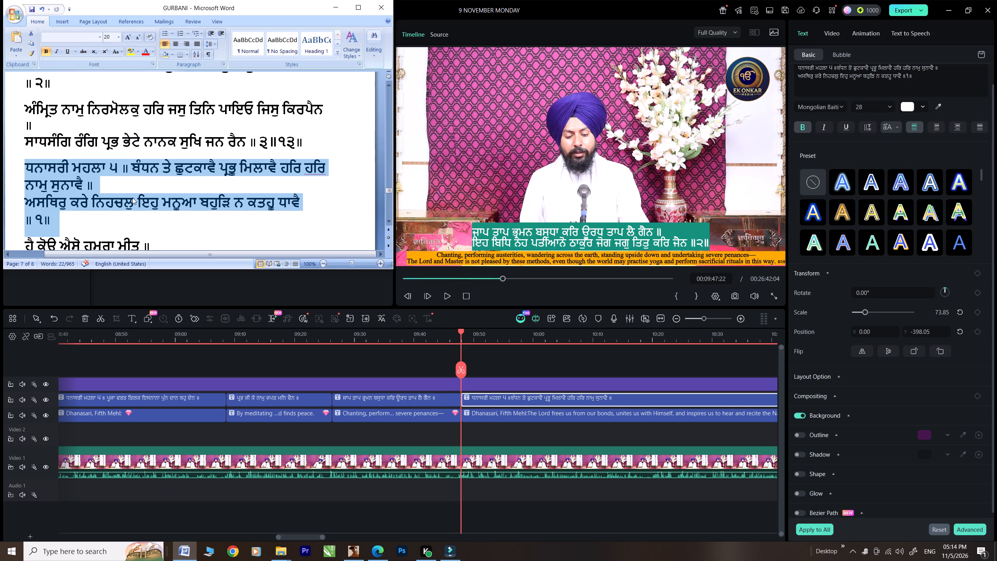
{"action": "scroll", "coordinate": [132, 198], "scroll_direction": "up", "scroll_amount": 1}
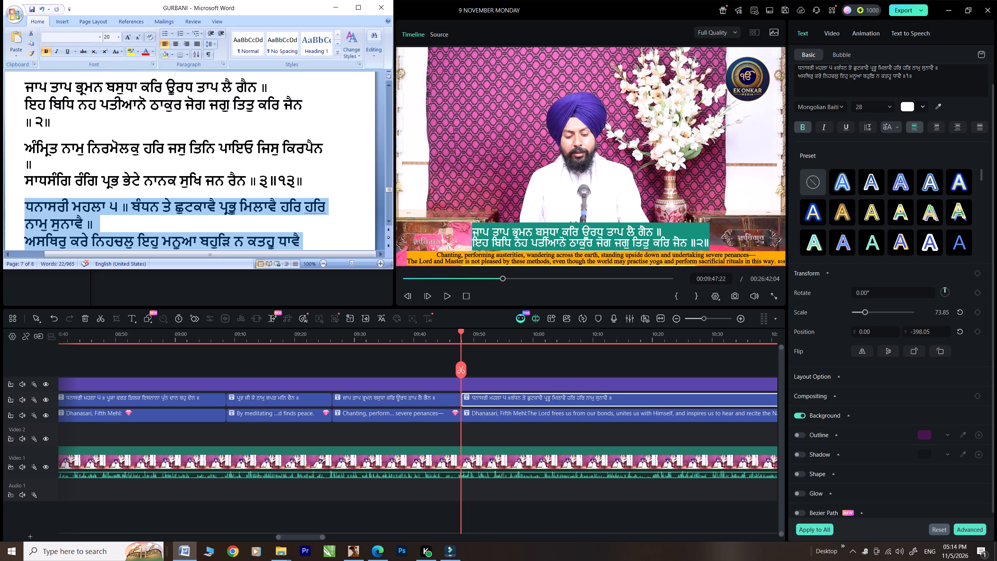
{"action": "left_click_drag", "start_coordinate": [18, 144], "coordinate": [303, 184]}
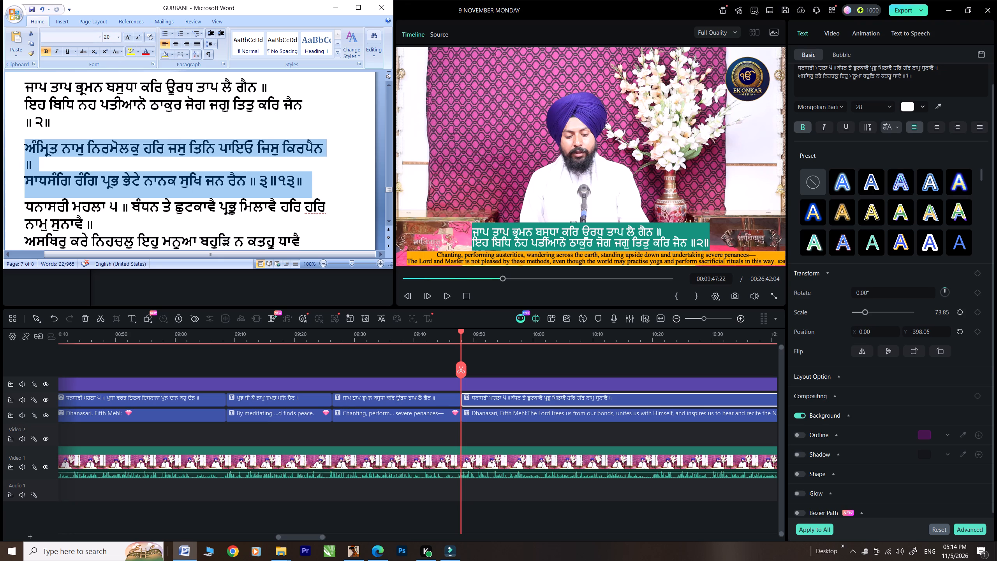
{"action": "left_click_drag", "start_coordinate": [303, 184], "coordinate": [305, 182]}
{"action": "right_click", "coordinate": [280, 175]}
{"action": "left_click", "coordinate": [308, 191]}
{"action": "left_click_drag", "start_coordinate": [927, 83], "coordinate": [779, 49]}
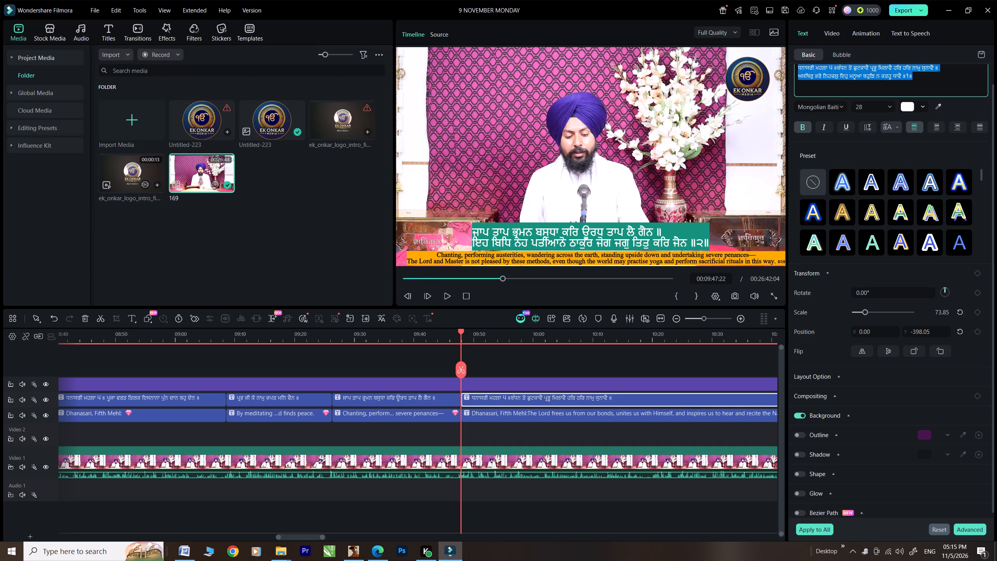
{"action": "right_click", "coordinate": [825, 70]}
{"action": "left_click", "coordinate": [847, 104]}
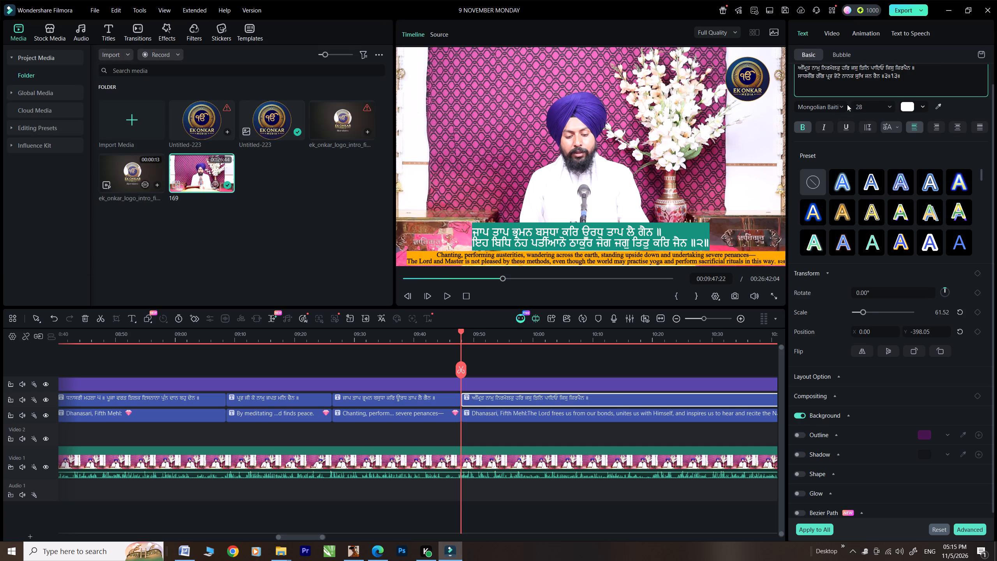
{"action": "key", "text": "BackSpace"}
{"action": "left_click", "coordinate": [495, 414]}
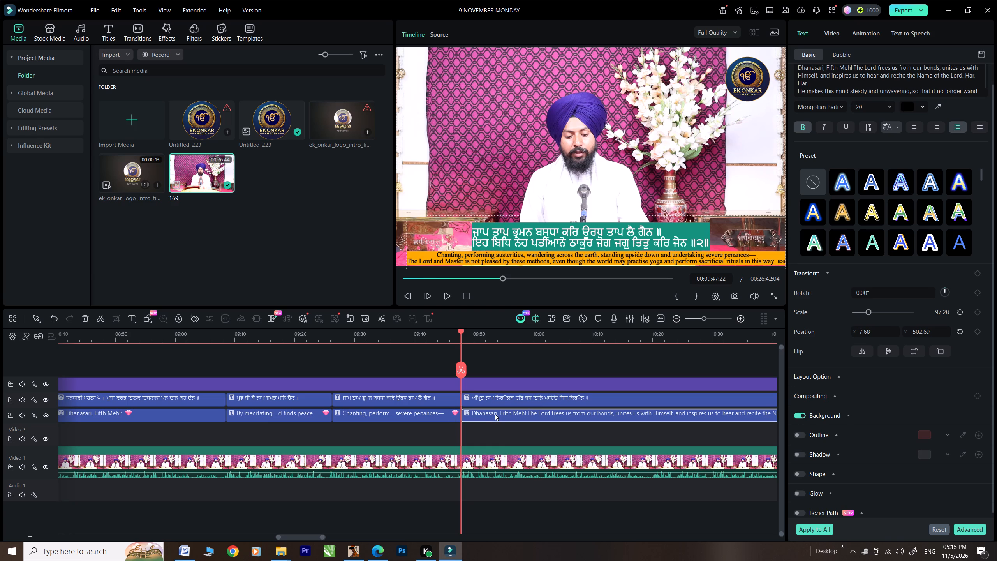
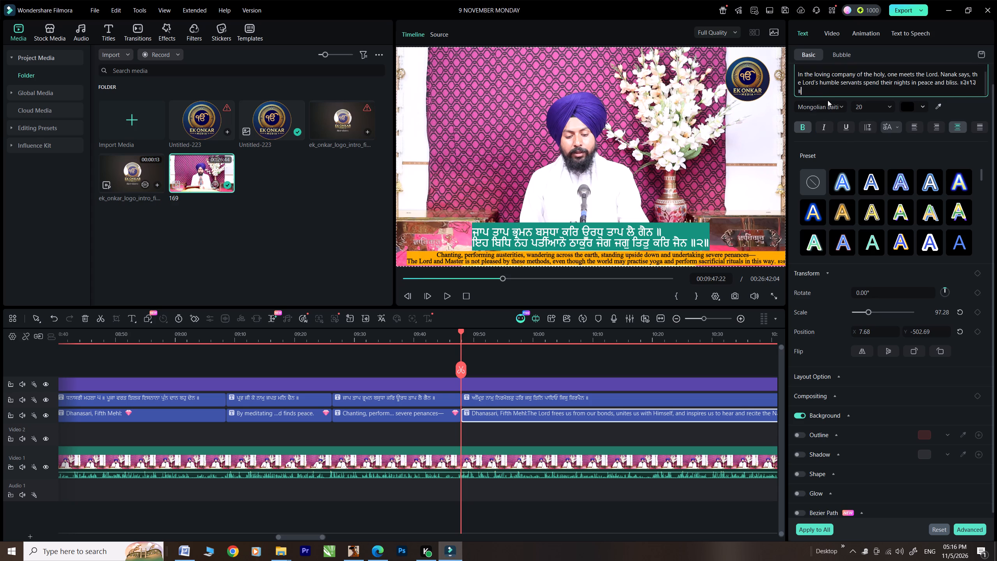
{"action": "left_click", "coordinate": [796, 72]}
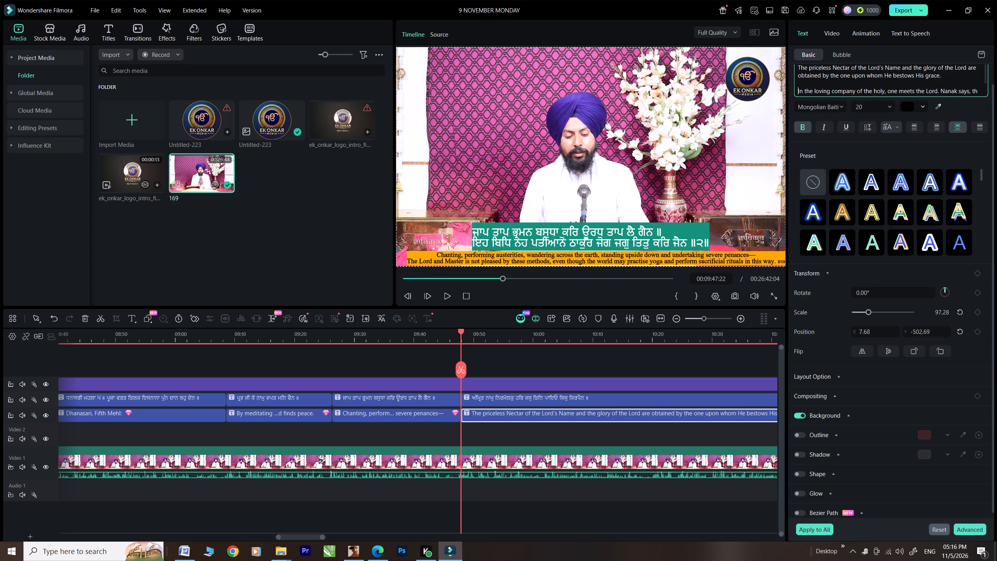
{"action": "key", "text": "BackSpace"}
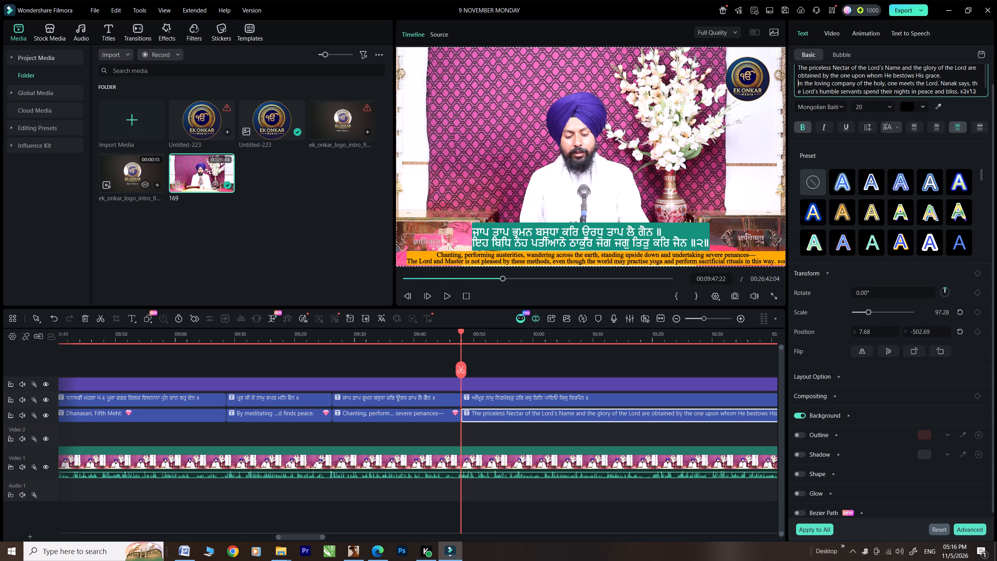
Play the recitation from the 09:47 cut to find the verse's end, replaying from about 10:03, and split both captions at 10:19:19.
{"action": "left_click", "coordinate": [444, 297]}
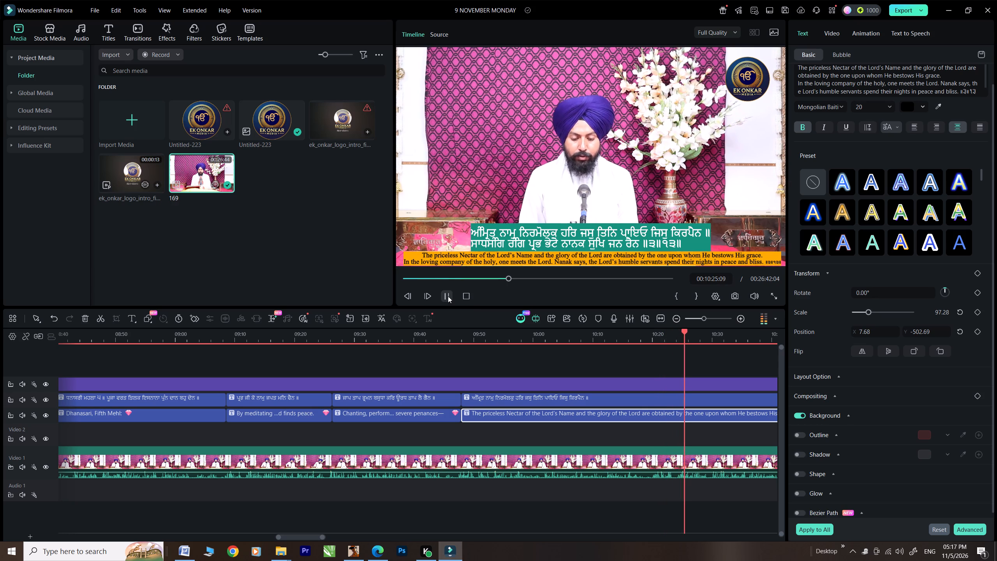
{"action": "left_click", "coordinate": [448, 296]}
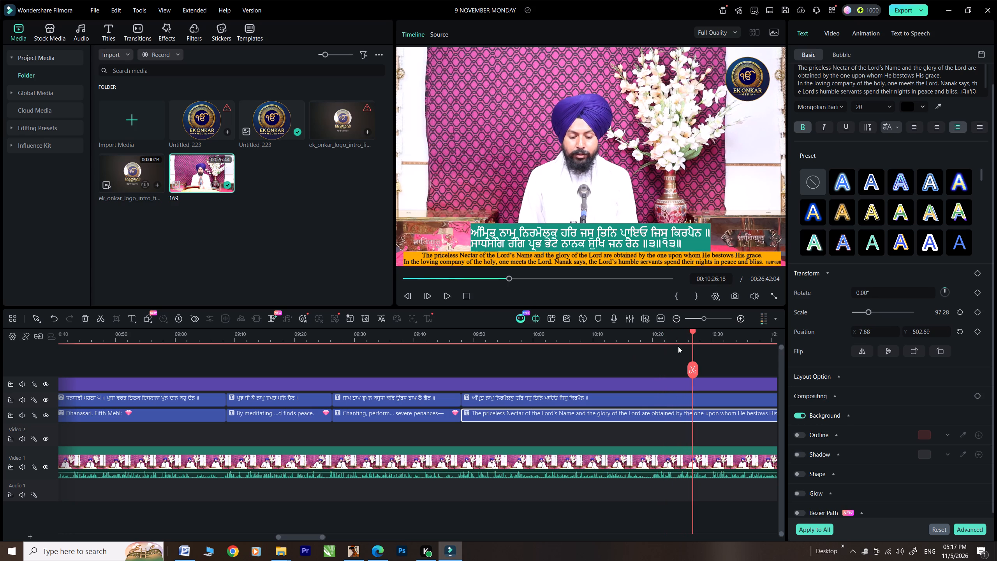
{"action": "left_click_drag", "start_coordinate": [693, 330], "coordinate": [555, 356]}
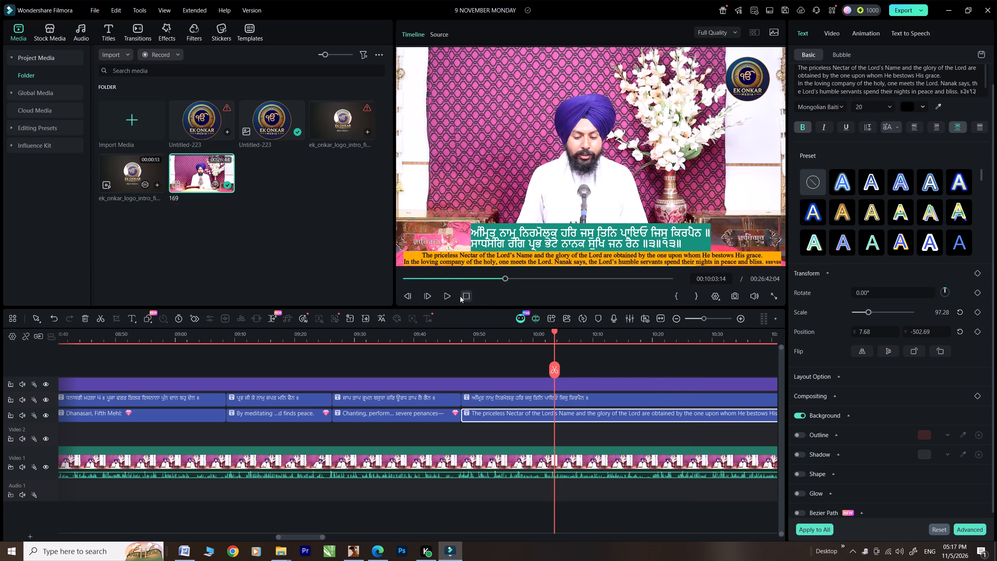
{"action": "left_click", "coordinate": [449, 296]}
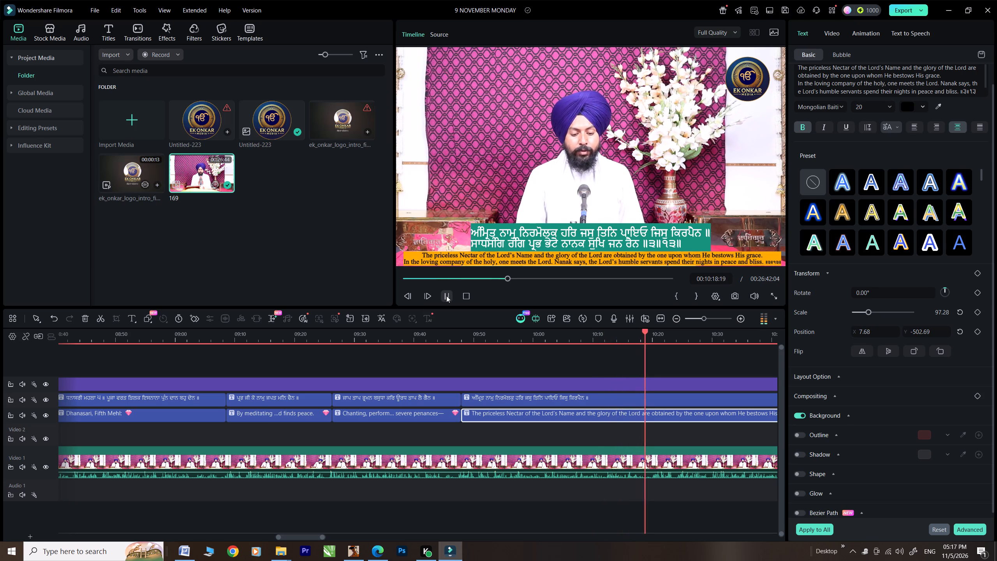
{"action": "left_click", "coordinate": [446, 296]}
{"action": "left_click", "coordinate": [446, 296]}
{"action": "left_click", "coordinate": [446, 296]}
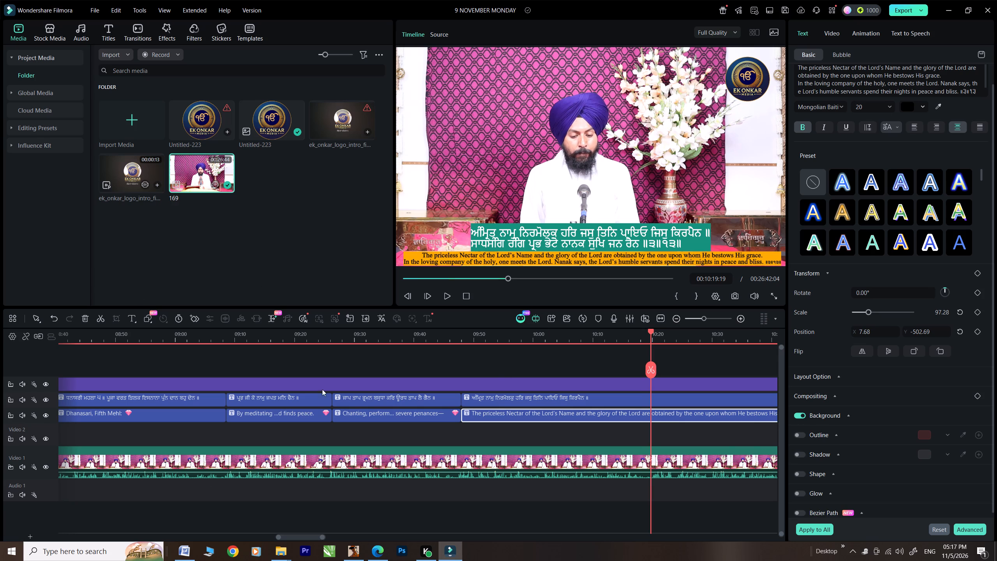
{"action": "left_click", "coordinate": [650, 367]}
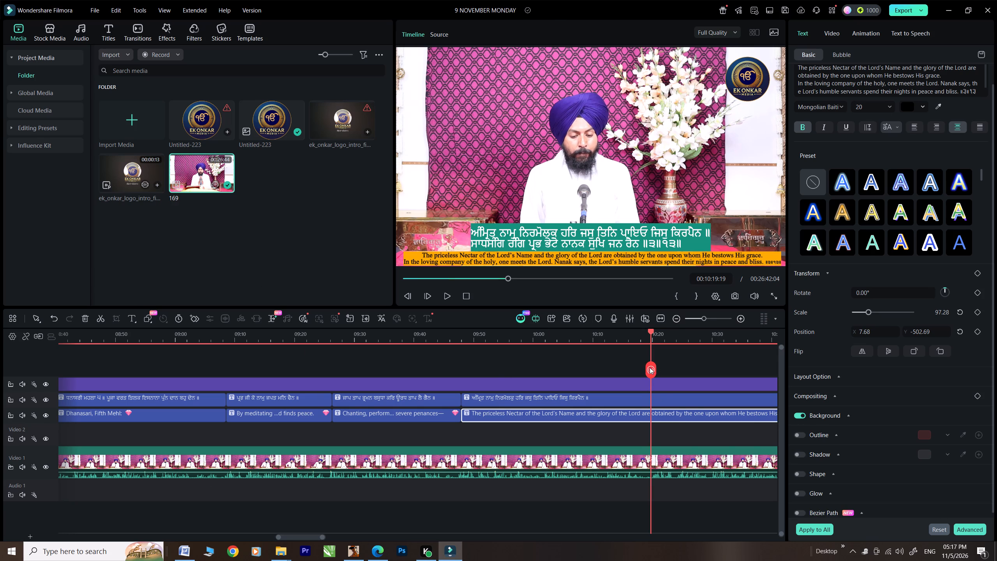
{"action": "left_click", "coordinate": [664, 396]}
{"action": "left_click", "coordinate": [651, 373]}
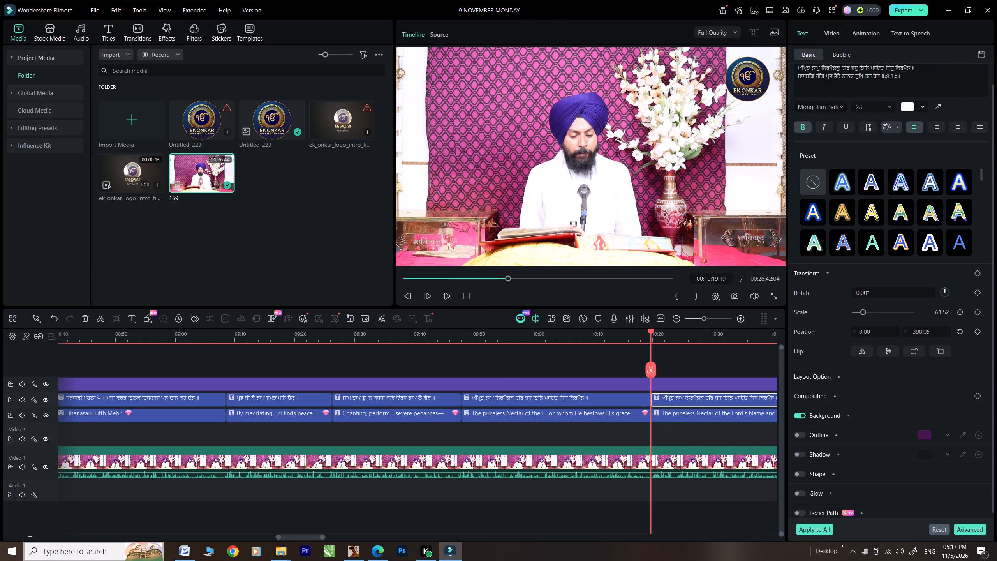
Replace the Gurmukhi caption after the 10:19 cut with Word's "ਧਨਾਸਰੀ ਮਹਲਾ ੫ ॥ ਬੰਧਨ ਤੇ ਛੁਟਕਾਵੈ" verse ॥੧॥, removing the trailing line break.
{"action": "left_click", "coordinate": [182, 557]}
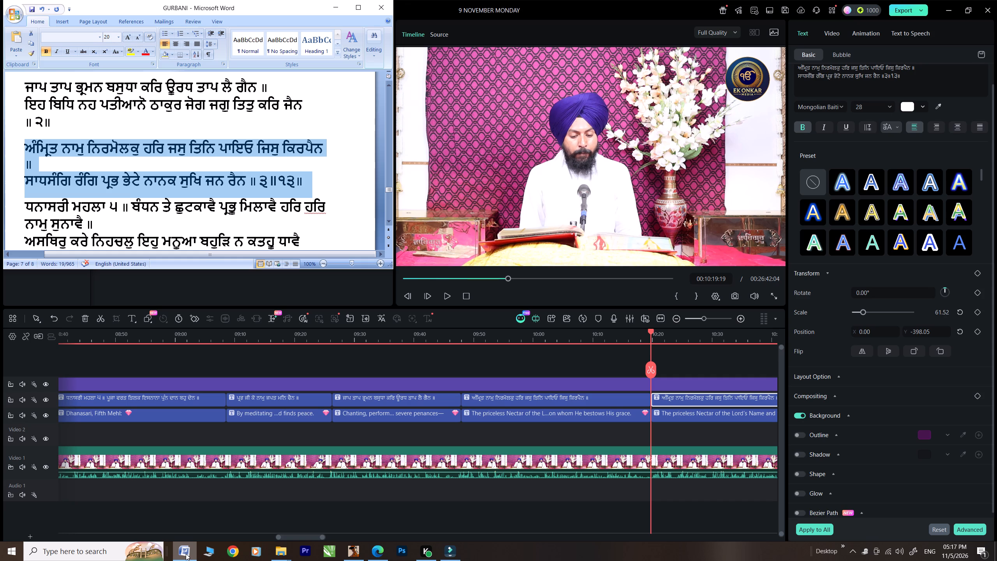
{"action": "scroll", "coordinate": [100, 210], "scroll_direction": "down", "scroll_amount": 2}
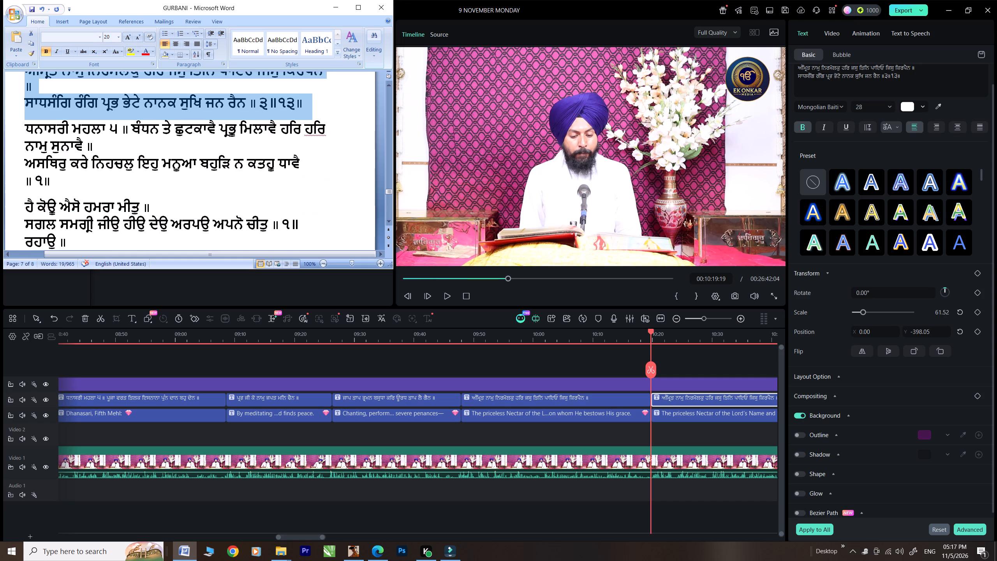
{"action": "left_click_drag", "start_coordinate": [53, 183], "coordinate": [25, 131]}
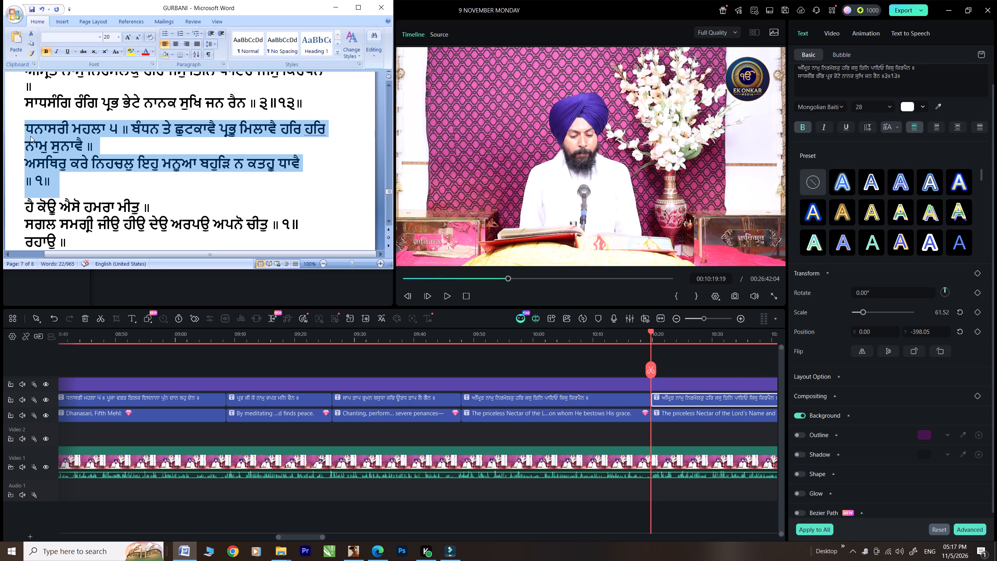
{"action": "right_click", "coordinate": [30, 136]}
{"action": "left_click", "coordinate": [52, 152]}
{"action": "left_click_drag", "start_coordinate": [911, 78], "coordinate": [807, 57]}
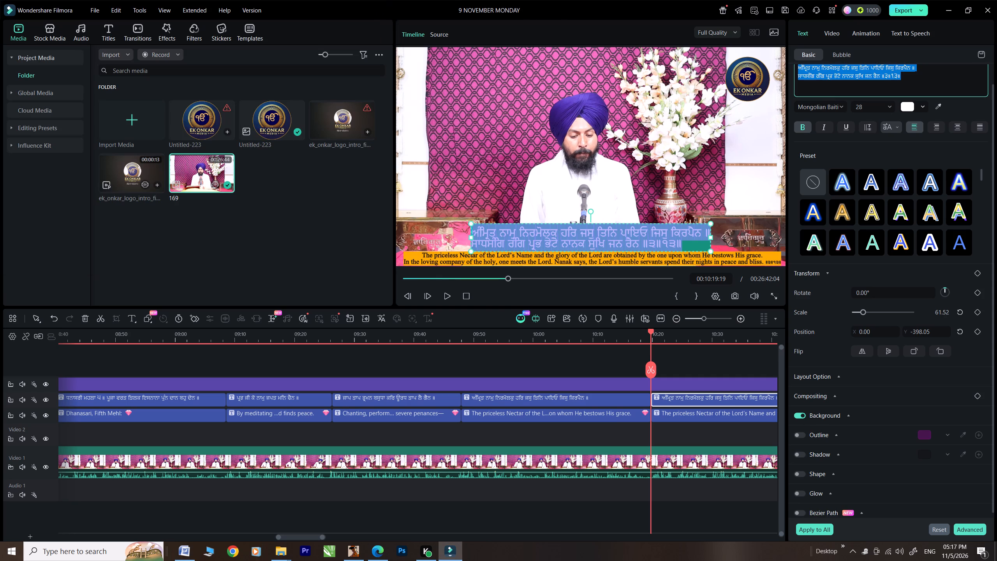
{"action": "left_click_drag", "start_coordinate": [807, 57], "coordinate": [806, 57]}
{"action": "right_click", "coordinate": [824, 76]}
{"action": "left_click", "coordinate": [843, 112]}
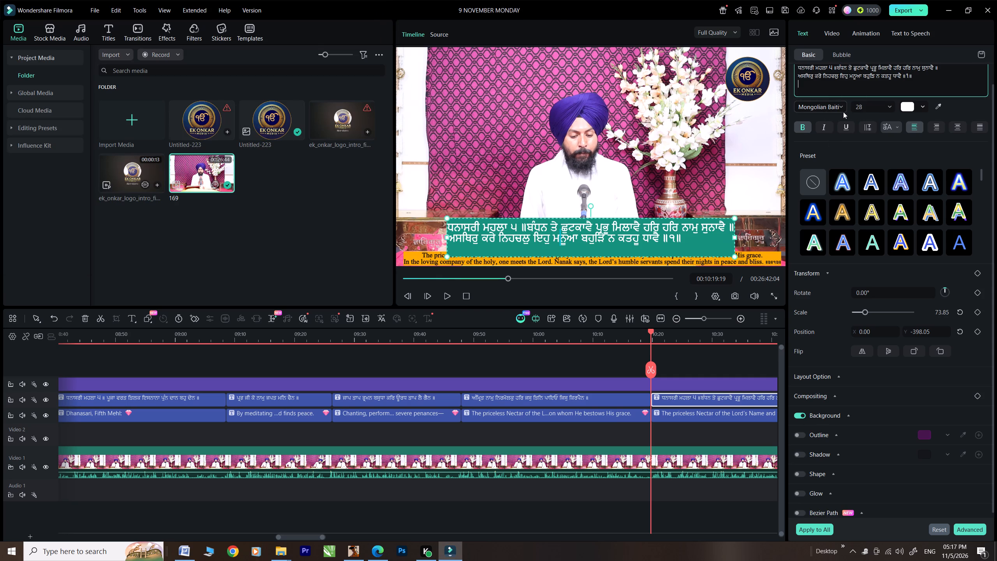
{"action": "key", "text": "BackSpace"}
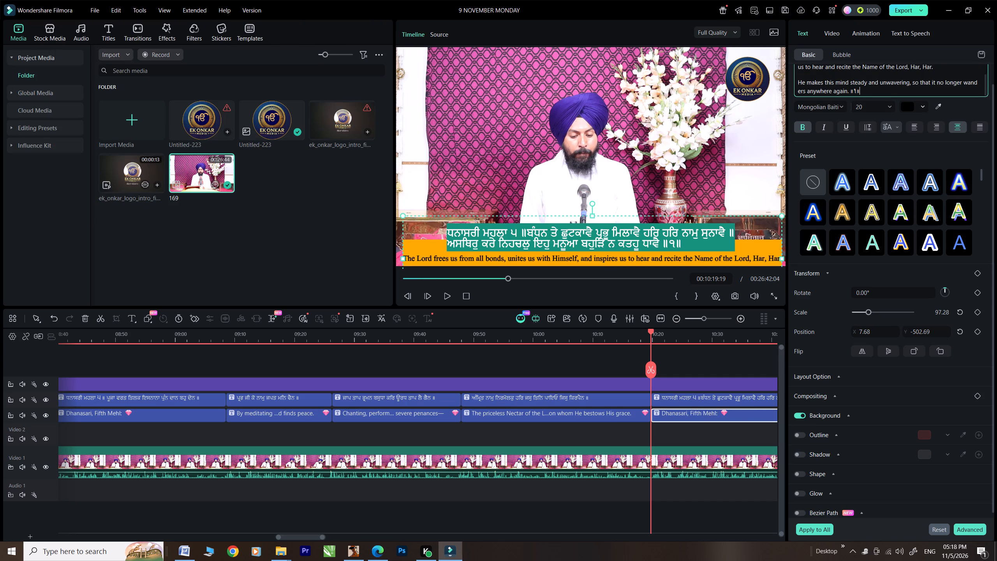
{"action": "left_click", "coordinate": [796, 80]}
{"action": "key", "text": "BackSpace"}
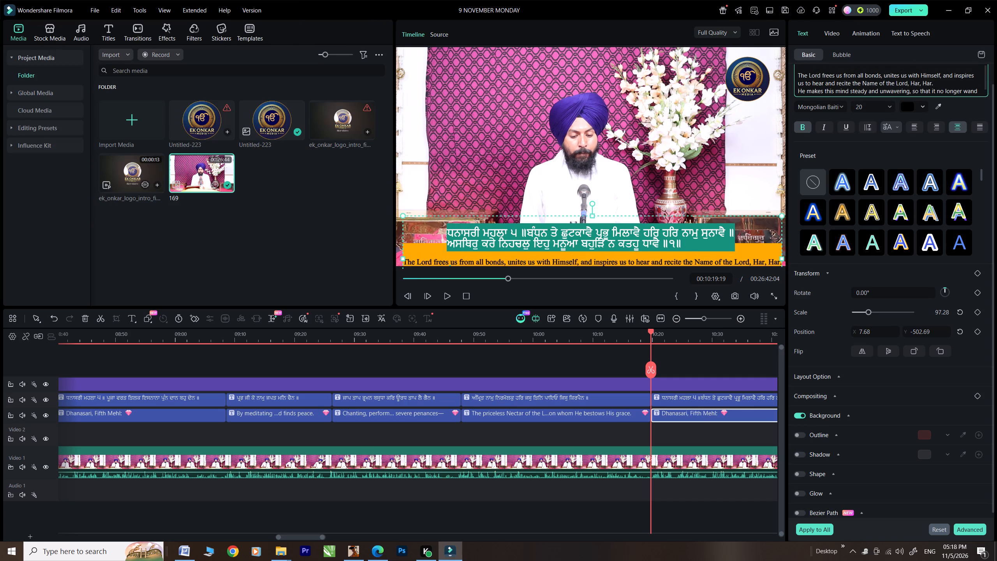
{"action": "left_click", "coordinate": [797, 74]}
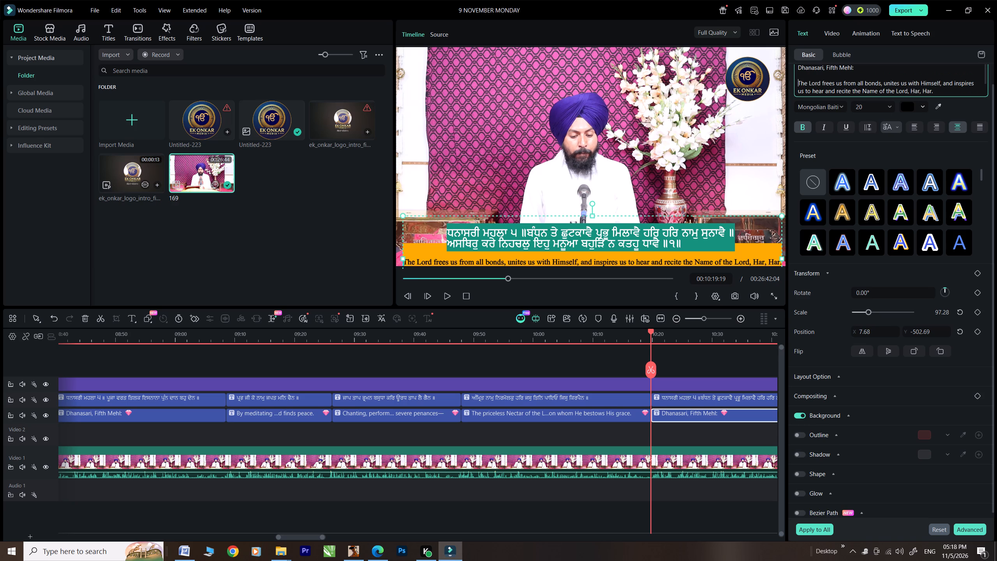
{"action": "key", "text": "BackSpace"}
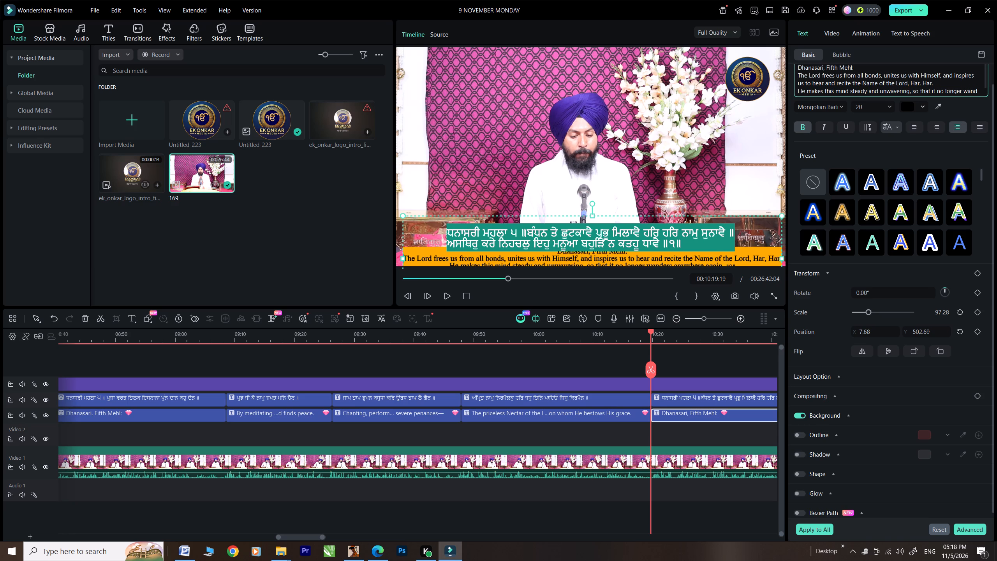
Raise the Gurmukhi caption after the 10:19 cut to a Y position of -367.33, clear of the English caption.
{"action": "left_click", "coordinate": [562, 234]}
{"action": "key", "text": "Up"}
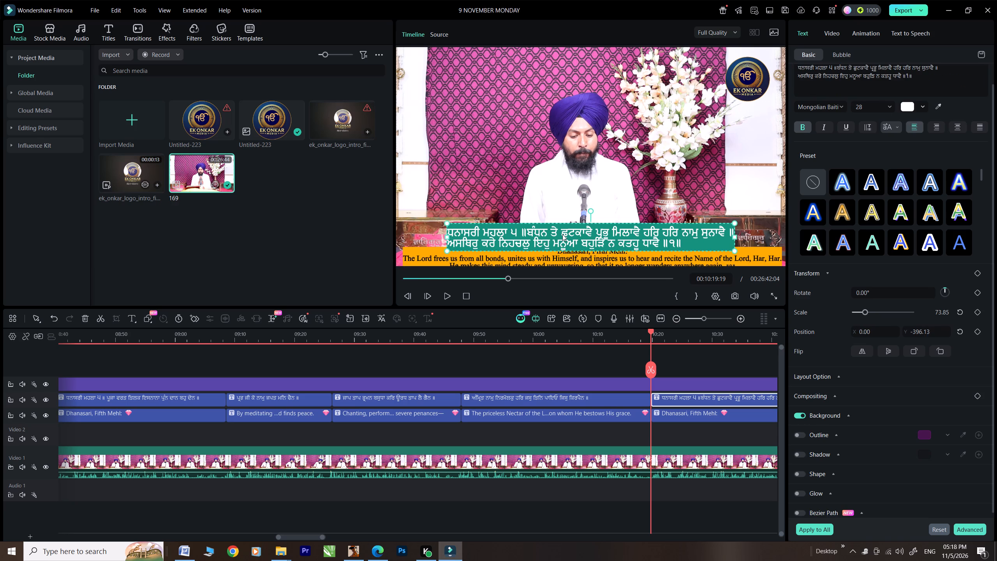
{"action": "key", "text": "Up"}
{"action": "key", "text": "Up"}
{"action": "key", "text": "Up"}
{"action": "key", "text": "Up"}
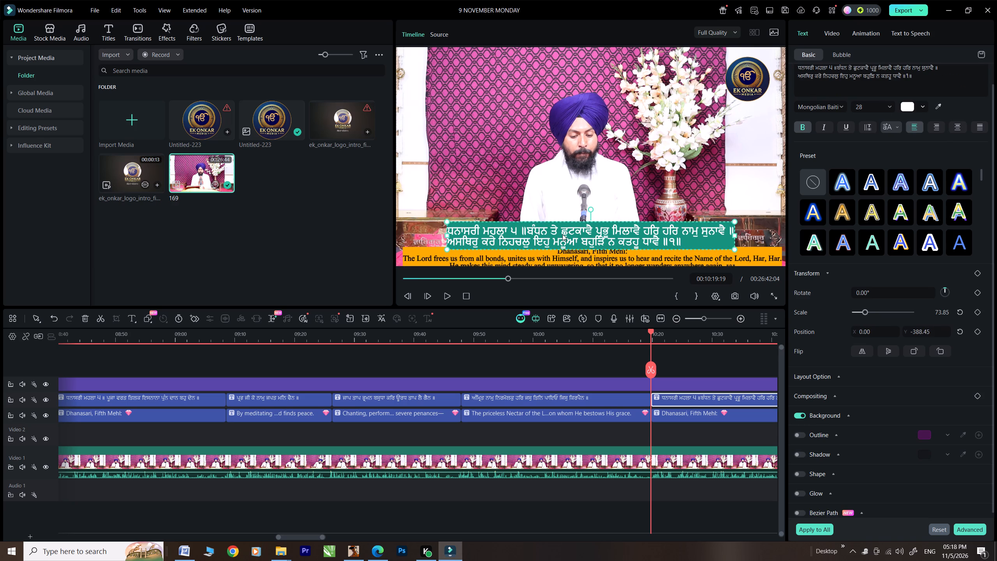
{"action": "key", "text": "Up"}
{"action": "key", "text": "Up"}
{"action": "key", "text": "Up"}
{"action": "key", "text": "Up"}
{"action": "key", "text": "Up"}
{"action": "key", "text": "Up"}
{"action": "key", "text": "Up"}
{"action": "key", "text": "Up"}
{"action": "key", "text": "Up"}
{"action": "key", "text": "Up"}
{"action": "key", "text": "Up"}
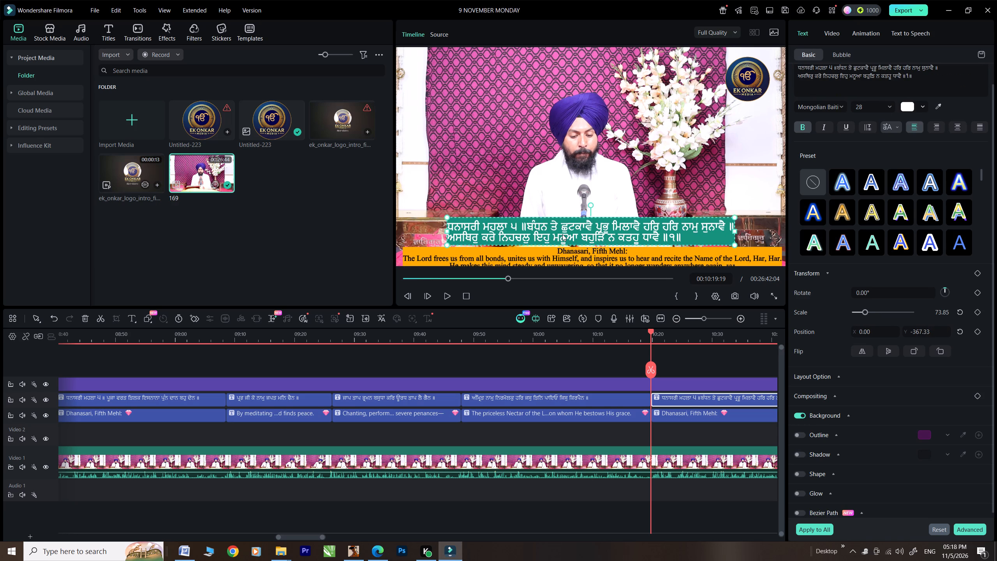
Raise the English caption after the 10:19 cut to a Y position of -483.49 so its last line fits in the frame.
{"action": "left_click", "coordinate": [447, 263]}
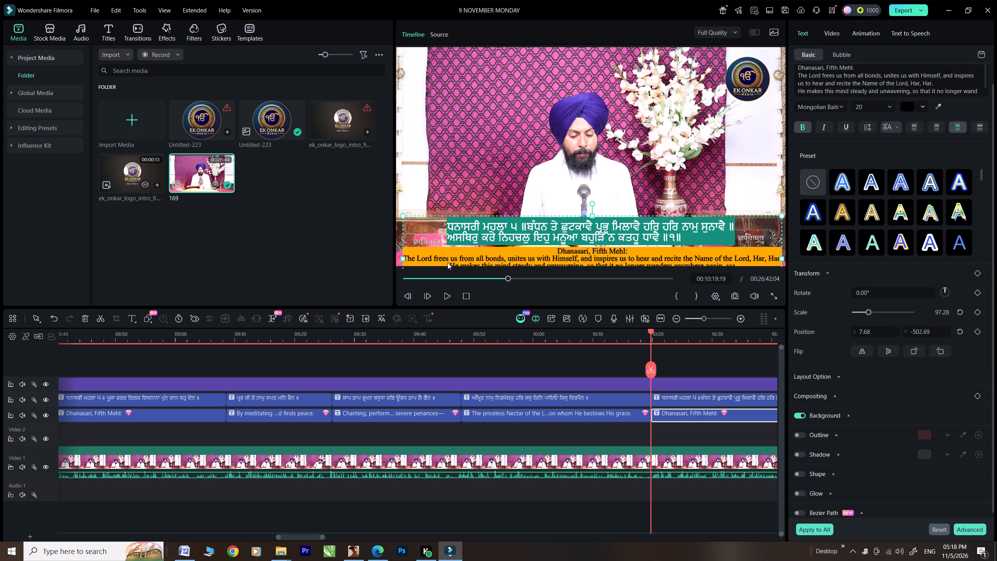
{"action": "key", "text": "Up"}
{"action": "key", "text": "Up"}
{"action": "key", "text": "Up"}
{"action": "key", "text": "Up"}
{"action": "key", "text": "Up"}
{"action": "key", "text": "Up"}
{"action": "key", "text": "Up"}
{"action": "key", "text": "Up"}
{"action": "key", "text": "Up"}
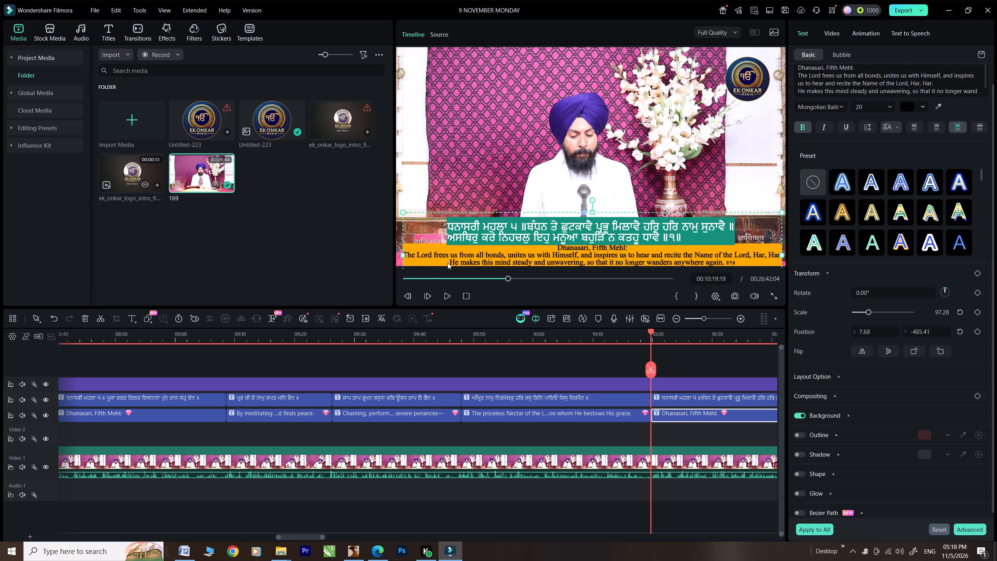
{"action": "key", "text": "Up"}
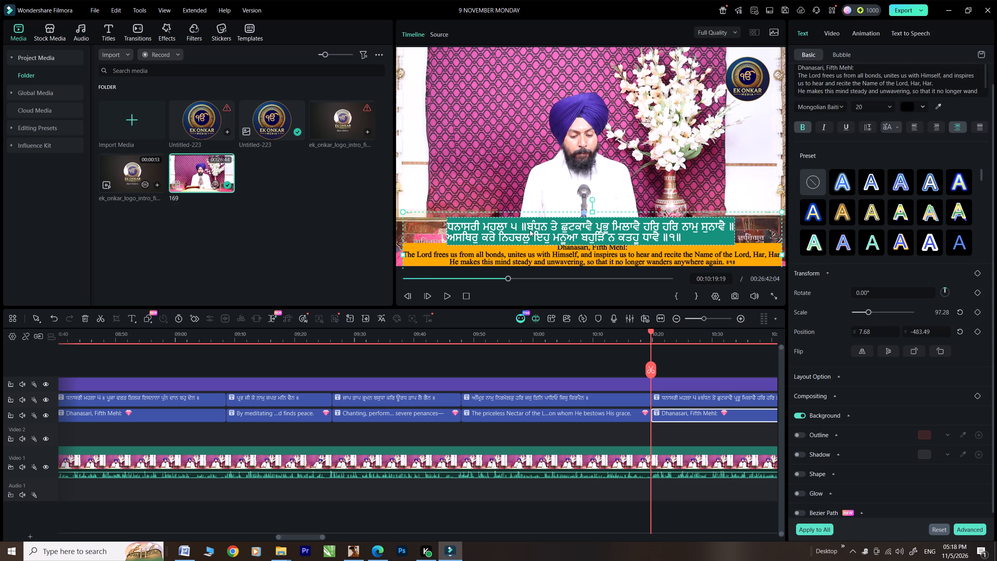
Raise the Gurmukhi caption after the 10:19 cut to a Y position of -355.81, clear of the English caption.
{"action": "left_click", "coordinate": [530, 223]}
{"action": "key", "text": "Up"}
{"action": "key", "text": "Up"}
{"action": "key", "text": "Up"}
{"action": "key", "text": "Up"}
{"action": "key", "text": "Up"}
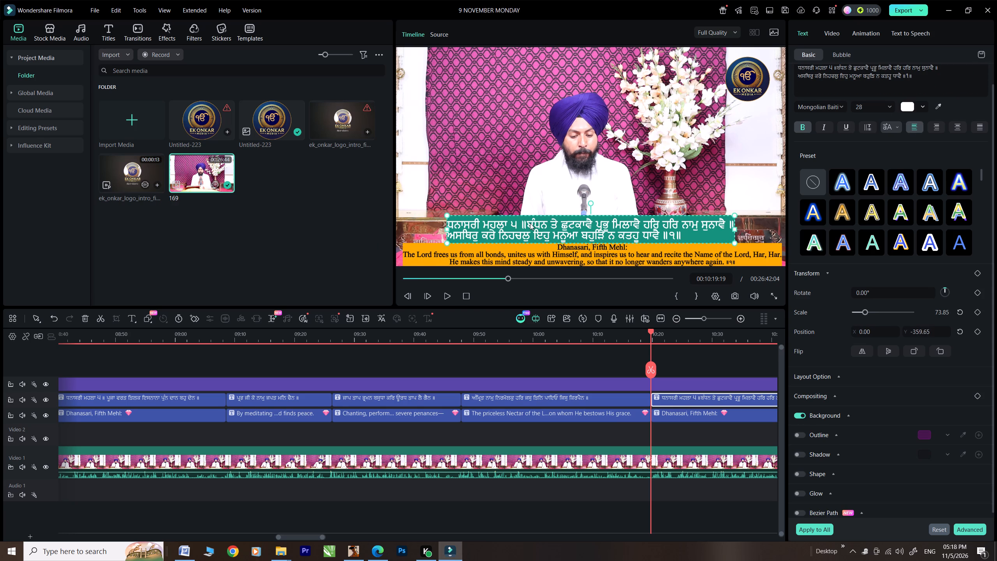
{"action": "key", "text": "Up"}
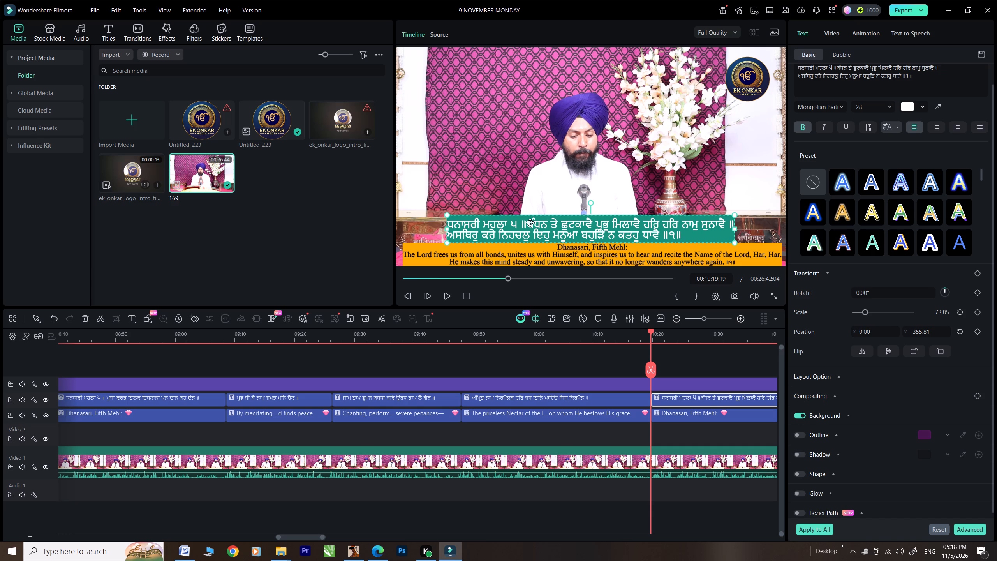
Play on to the end of the recited verse and split both the Gurmukhi and English captions at 00:10:48:12.
{"action": "left_click", "coordinate": [446, 295]}
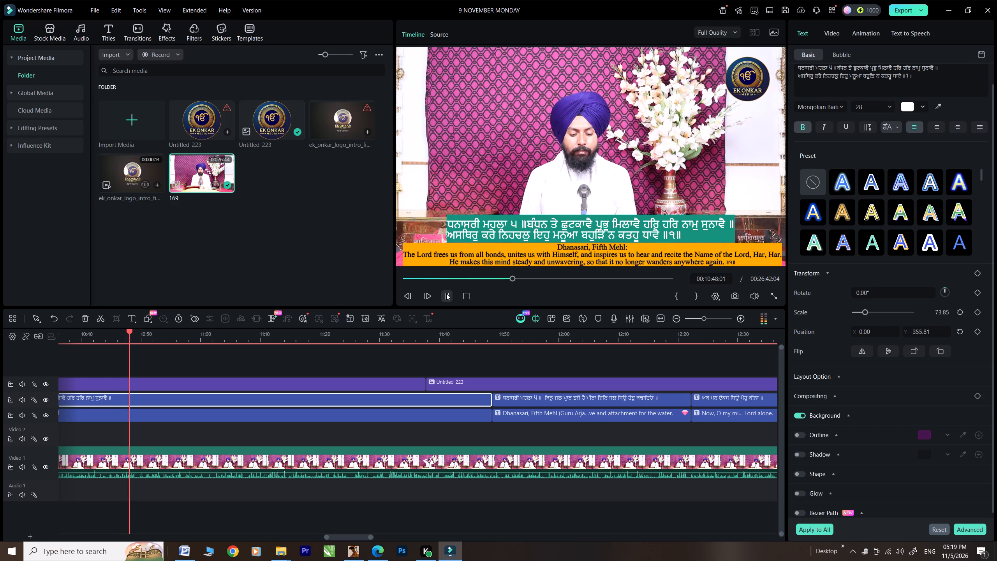
{"action": "left_click", "coordinate": [446, 293]}
{"action": "left_click", "coordinate": [132, 367]}
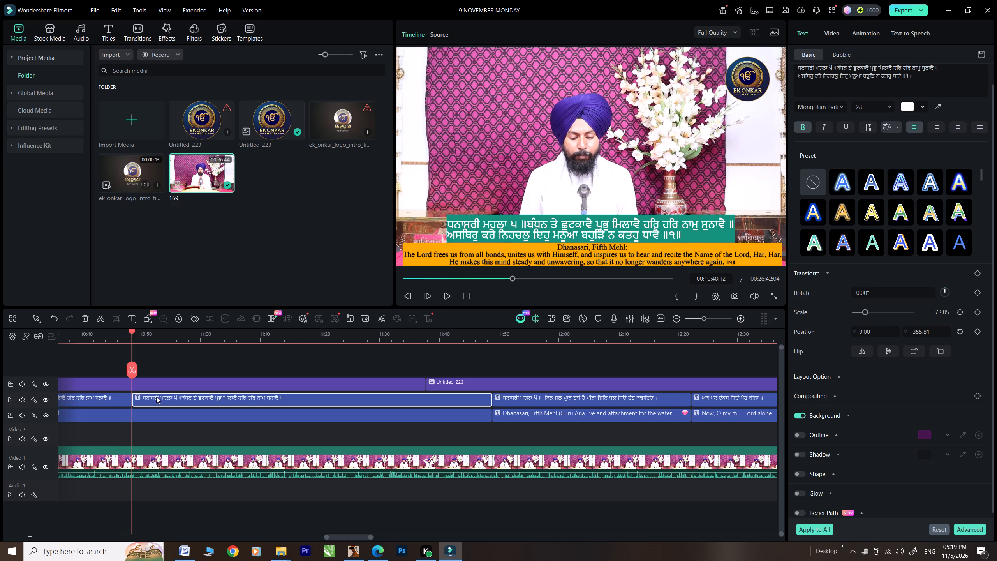
{"action": "left_click", "coordinate": [156, 410]}
{"action": "left_click", "coordinate": [134, 369]}
Replace the Gurmukhi caption after the 10:48 cut with Word's "ਹੈ ਕੋਊ ਐਸੋ ਹਮਰਾ ਮੀਤੁ" verse through ਰਹਾਉ ॥, removing the trailing line break.
{"action": "left_click", "coordinate": [158, 399]}
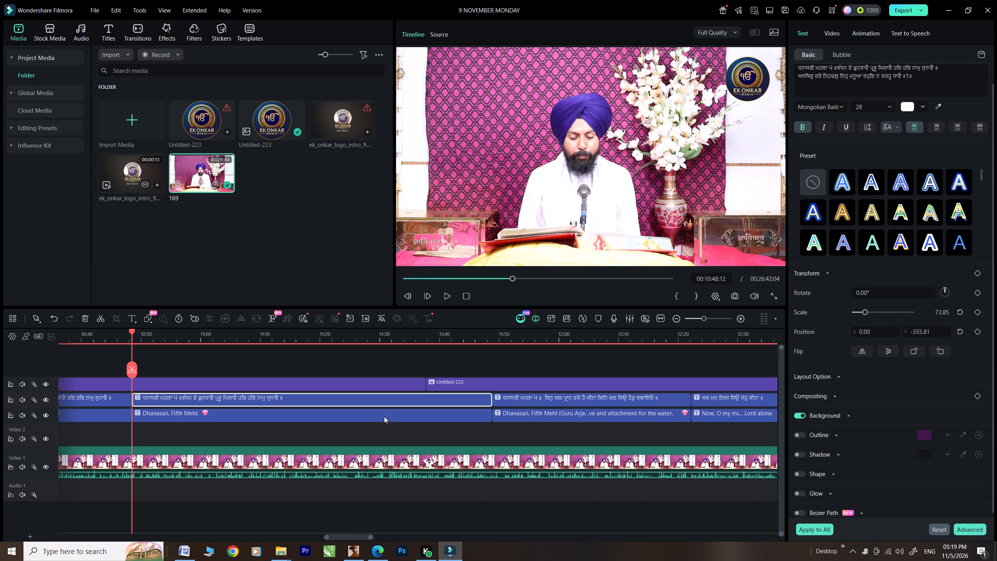
{"action": "left_click", "coordinate": [185, 552]}
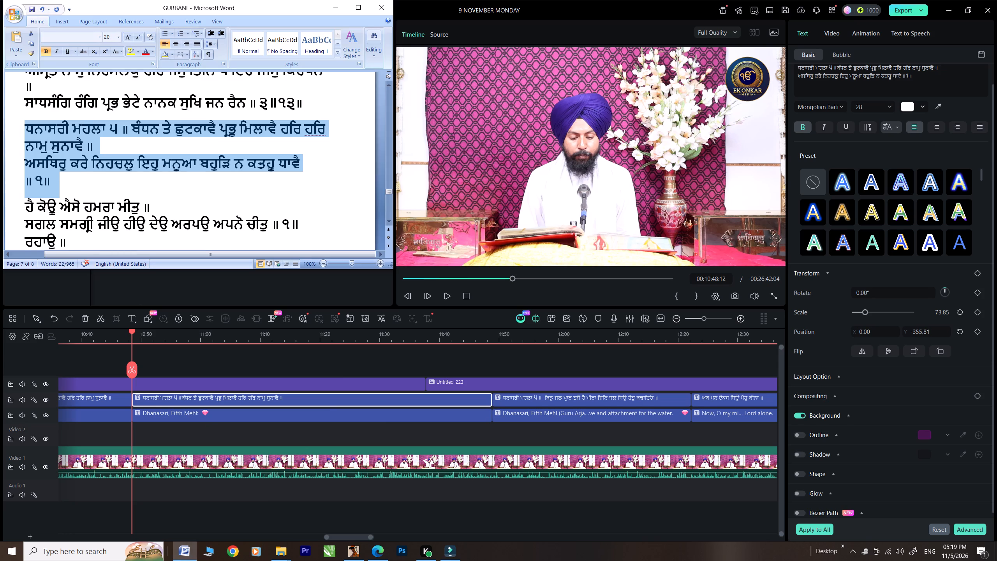
{"action": "left_click_drag", "start_coordinate": [70, 241], "coordinate": [21, 212]}
{"action": "key", "text": "ctrl+c"}
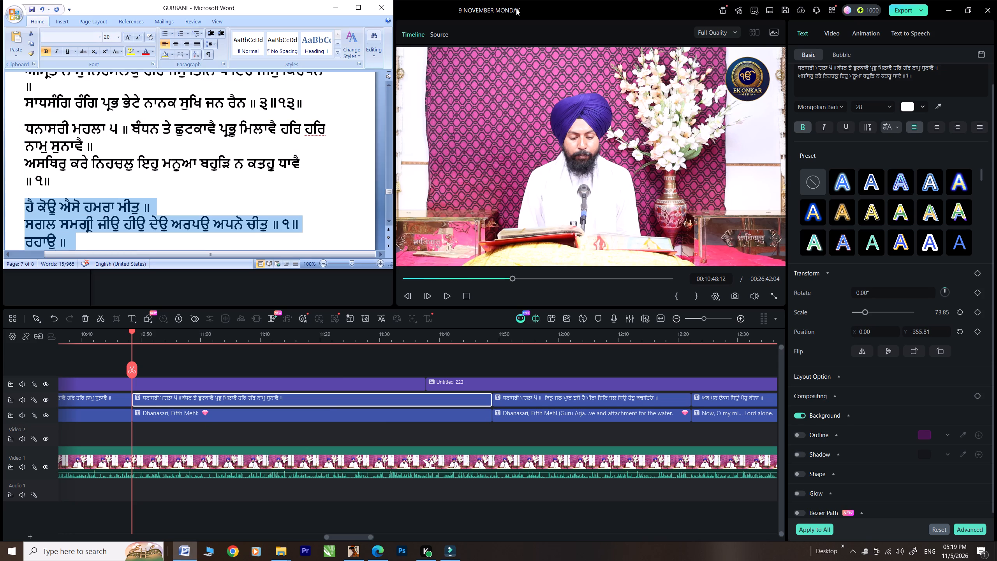
{"action": "left_click_drag", "start_coordinate": [920, 82], "coordinate": [801, 60]}
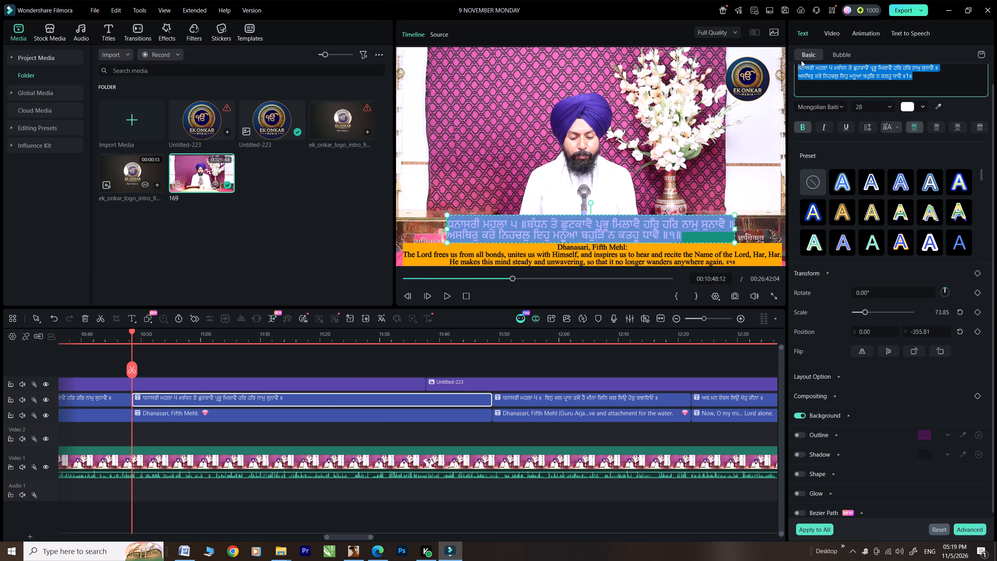
{"action": "key", "text": "ctrl+v"}
{"action": "key", "text": "BackSpace"}
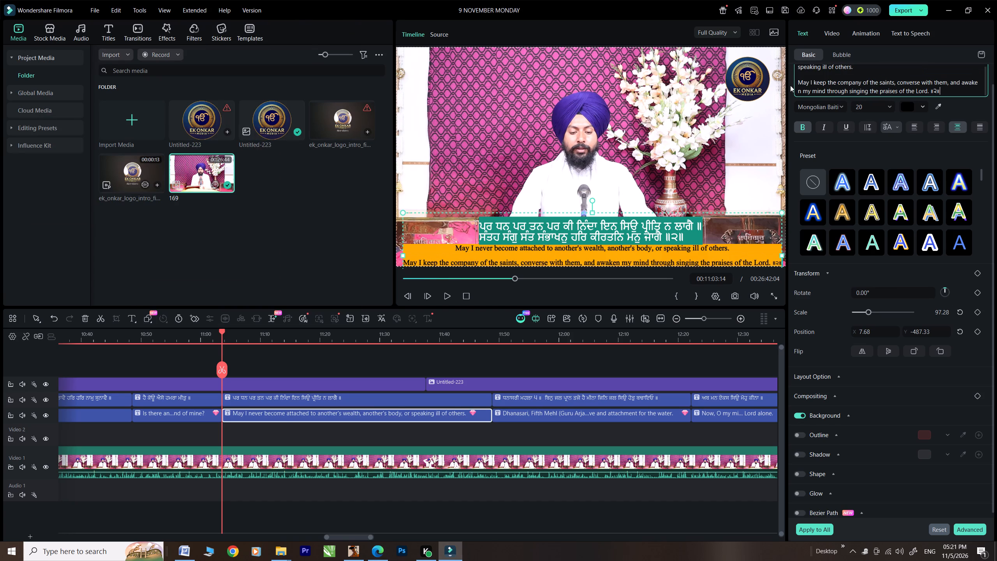
{"action": "left_click", "coordinate": [798, 81]}
{"action": "key", "text": "BackSpace"}
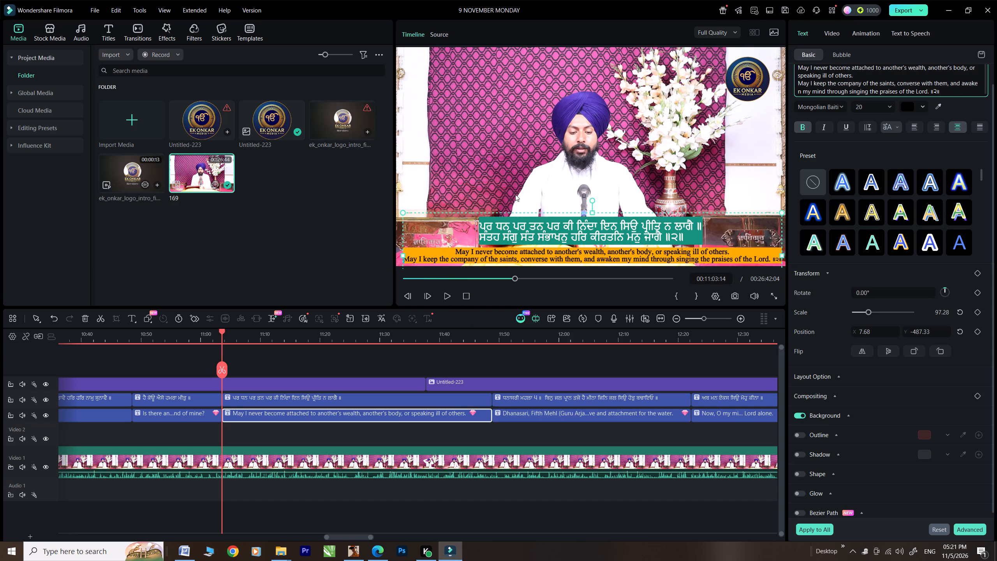
Lower the English caption after the 11:03 cut to a Y position of -495.02.
{"action": "left_click", "coordinate": [515, 194]}
{"action": "left_click", "coordinate": [538, 255]}
{"action": "key", "text": "Down"}
{"action": "key", "text": "Down"}
{"action": "key", "text": "Down"}
{"action": "key", "text": "Down"}
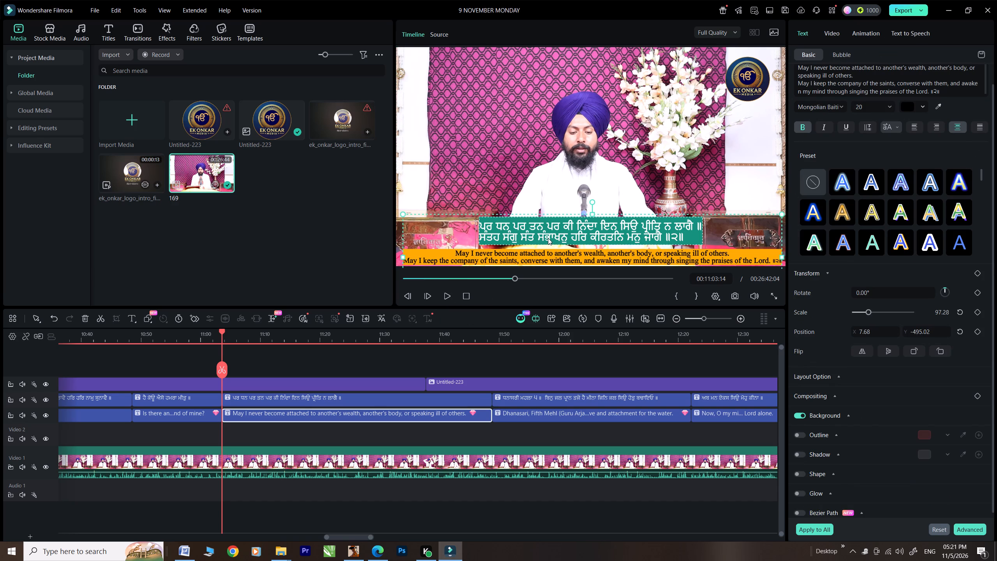
Lower the Gurmukhi caption after the 11:03 cut to a Y position of -378.85, just above the English caption.
{"action": "left_click", "coordinate": [548, 238]}
{"action": "key", "text": "Down"}
{"action": "key", "text": "Down"}
{"action": "key", "text": "Down"}
{"action": "key", "text": "Down"}
{"action": "key", "text": "Down"}
{"action": "key", "text": "Down"}
{"action": "key", "text": "Down"}
Play on to the end of the recited verse and split both the Gurmukhi and English captions at 00:11:26:04.
{"action": "left_click", "coordinate": [450, 297]}
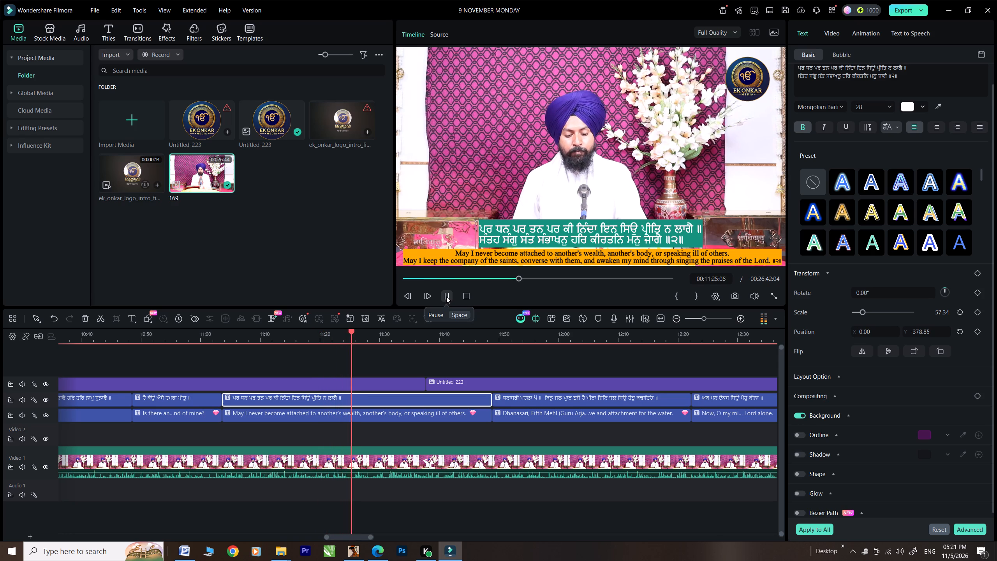
{"action": "left_click", "coordinate": [446, 296]}
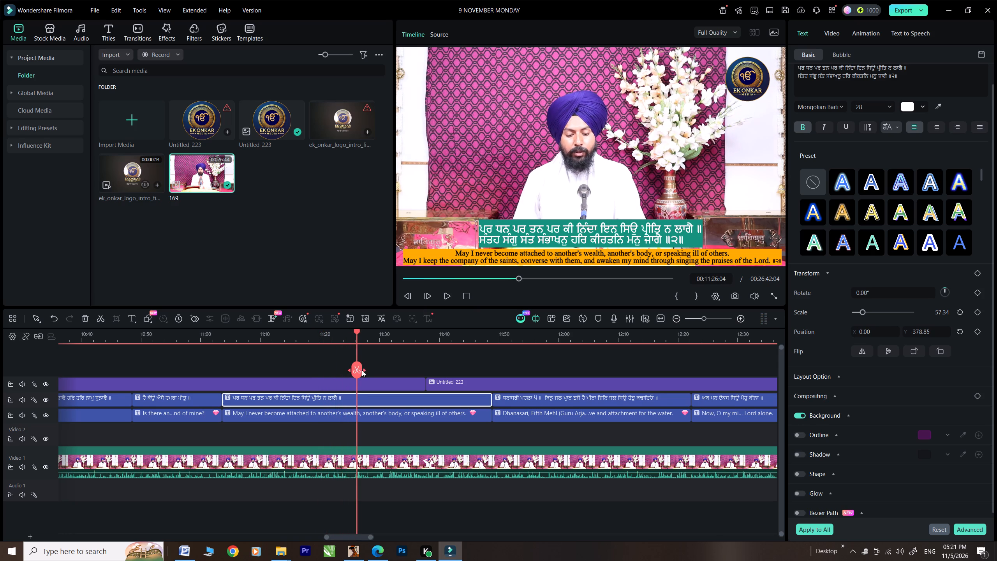
{"action": "left_click", "coordinate": [356, 369]}
{"action": "left_click", "coordinate": [382, 415]}
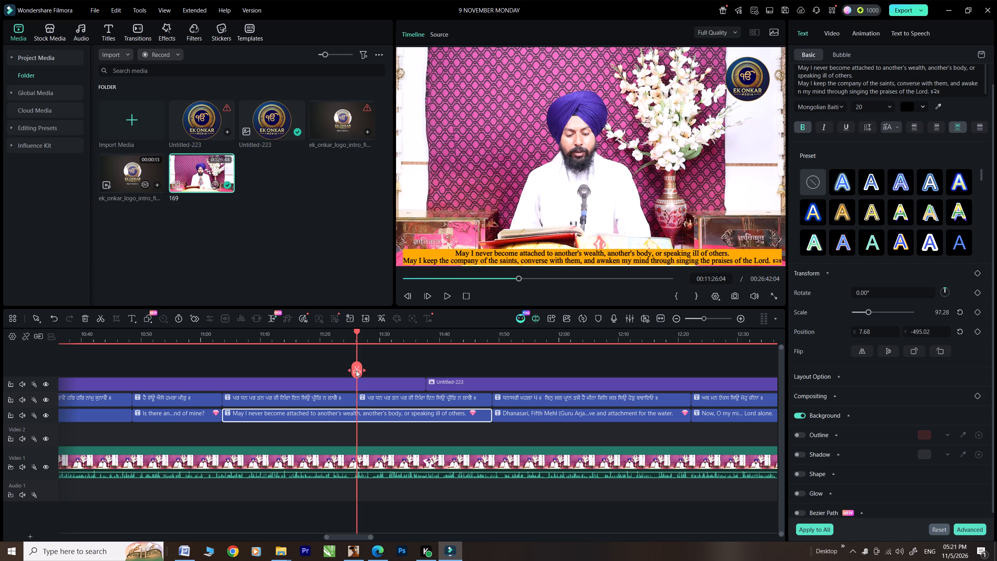
{"action": "left_click", "coordinate": [356, 370]}
Save the project.
{"action": "key", "text": "ctrl+s"}
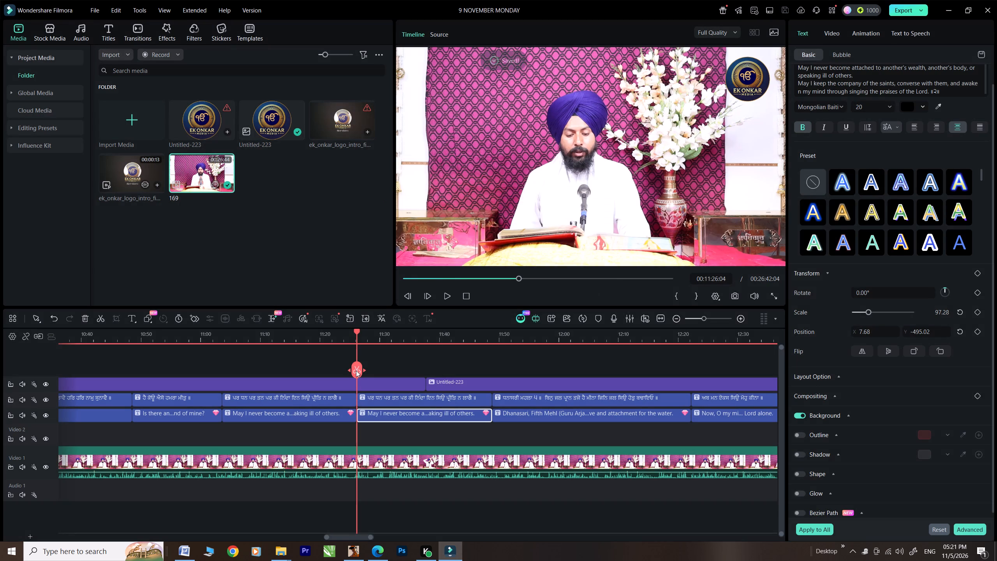
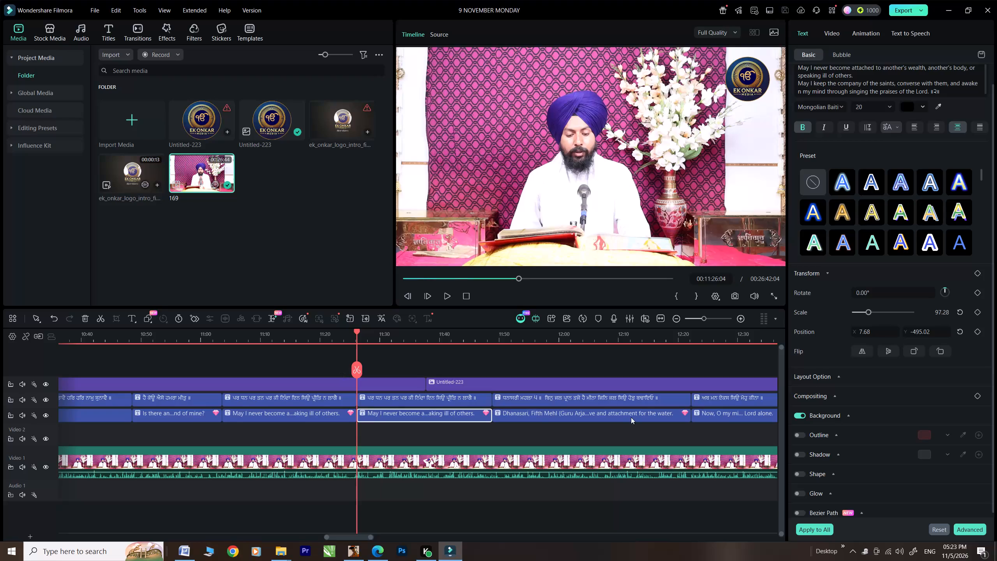
Delete the Gurmukhi and English caption clips between the 00:11:26:04 cut and the "Now, O my mind" caption pair.
{"action": "left_click_drag", "start_coordinate": [537, 428], "coordinate": [436, 403]}
{"action": "key", "text": "Delete"}
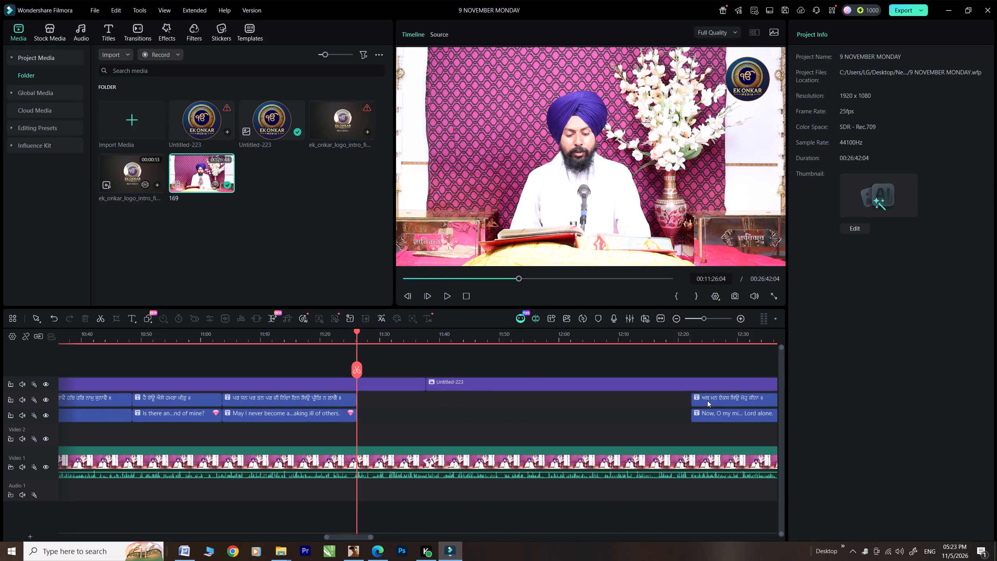
Pull the start of the "Now, O my mind" English caption and its matching Gurmukhi caption back to the 00:11:26:04 cut.
{"action": "left_click", "coordinate": [707, 395]}
{"action": "left_click", "coordinate": [706, 414], "text": "ctrl"}
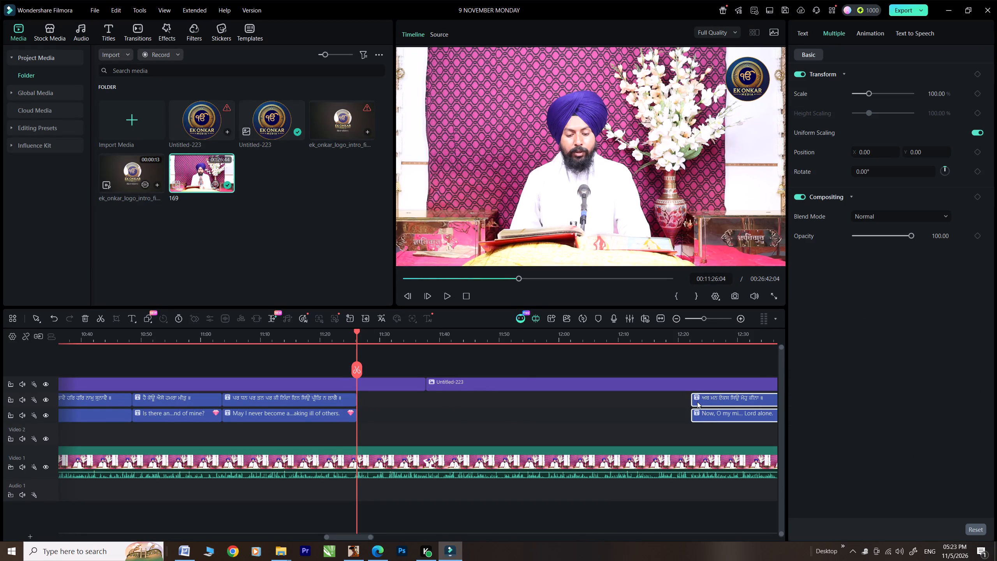
{"action": "left_click_drag", "start_coordinate": [691, 403], "coordinate": [336, 409]}
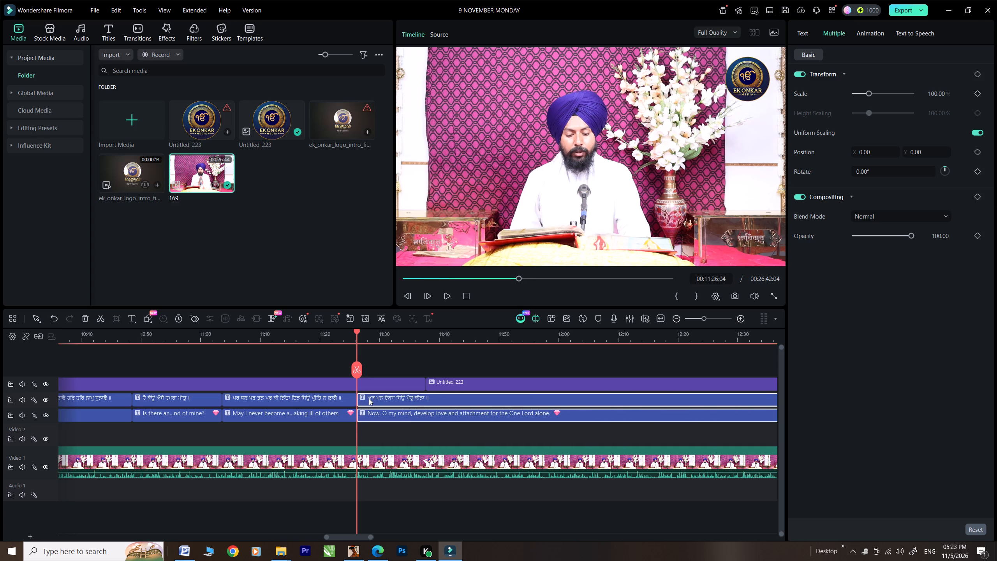
{"action": "left_click", "coordinate": [369, 398]}
{"action": "left_click", "coordinate": [190, 550]}
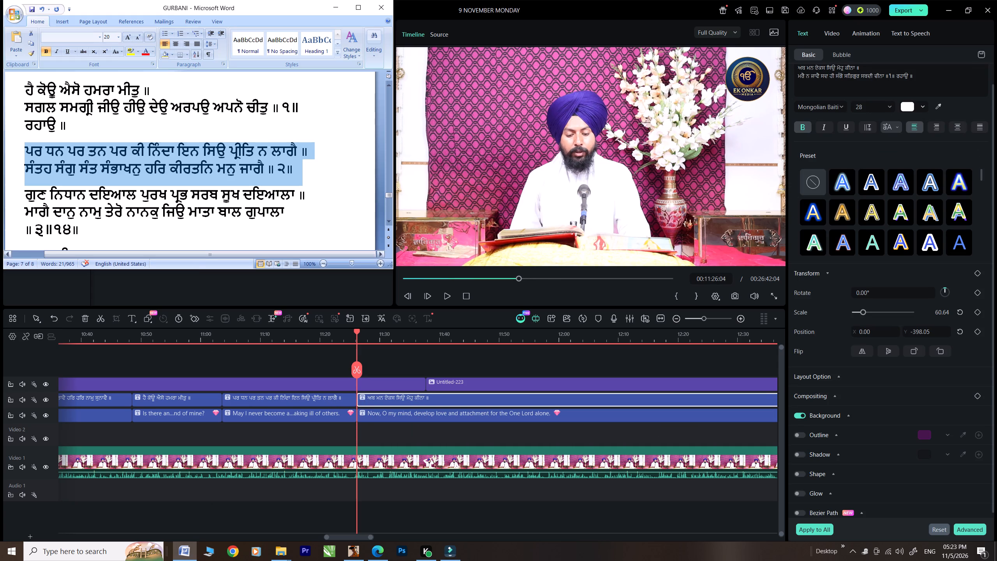
{"action": "left_click_drag", "start_coordinate": [81, 230], "coordinate": [39, 202]}
{"action": "key", "text": "ctrl+c"}
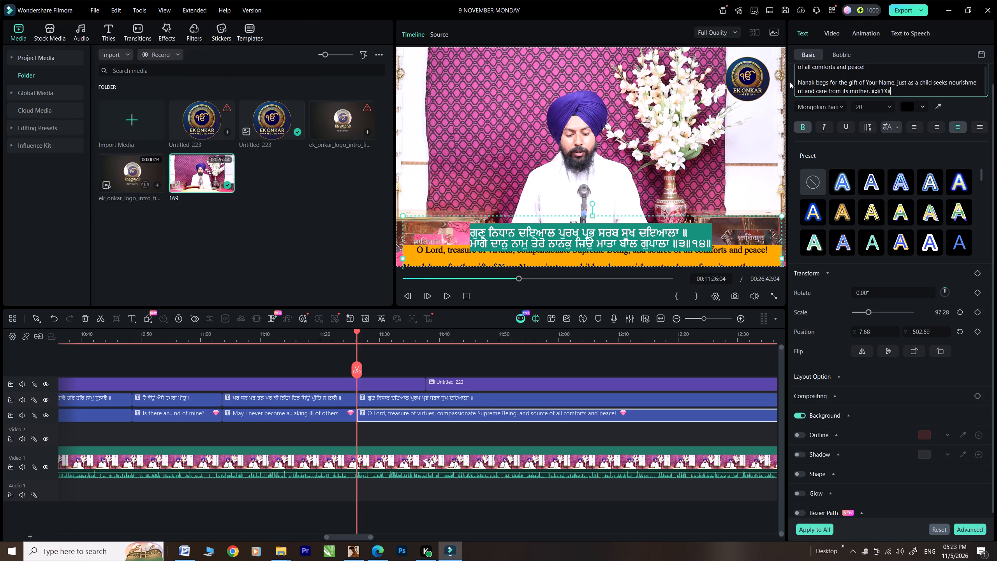
{"action": "left_click", "coordinate": [798, 82]}
{"action": "key", "text": "BackSpace"}
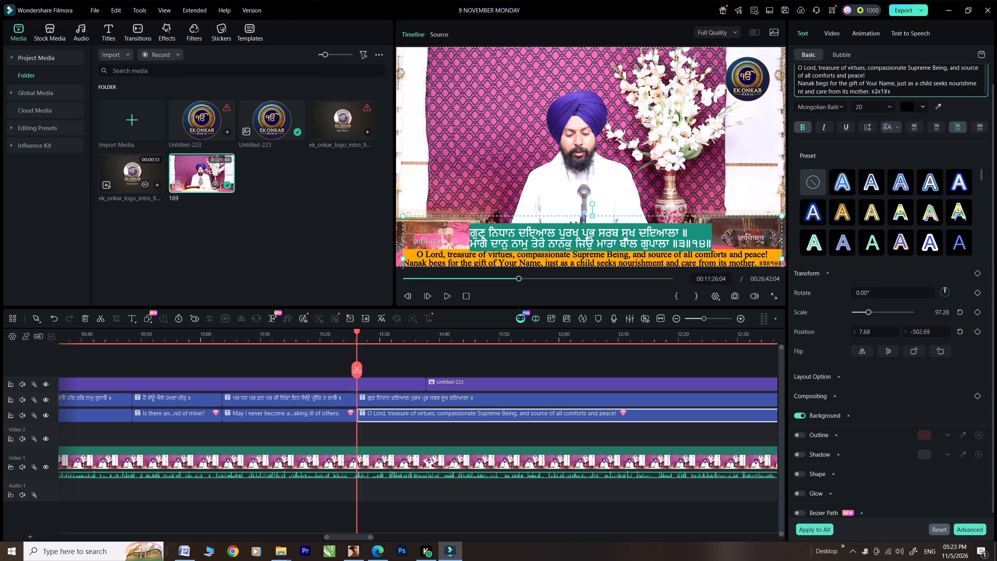
Raise the Gurmukhi caption after the 11:26 cut slightly above the English caption.
{"action": "left_click", "coordinate": [569, 242]}
{"action": "key", "text": "Up"}
{"action": "key", "text": "Up"}
{"action": "key", "text": "Up"}
{"action": "key", "text": "Up"}
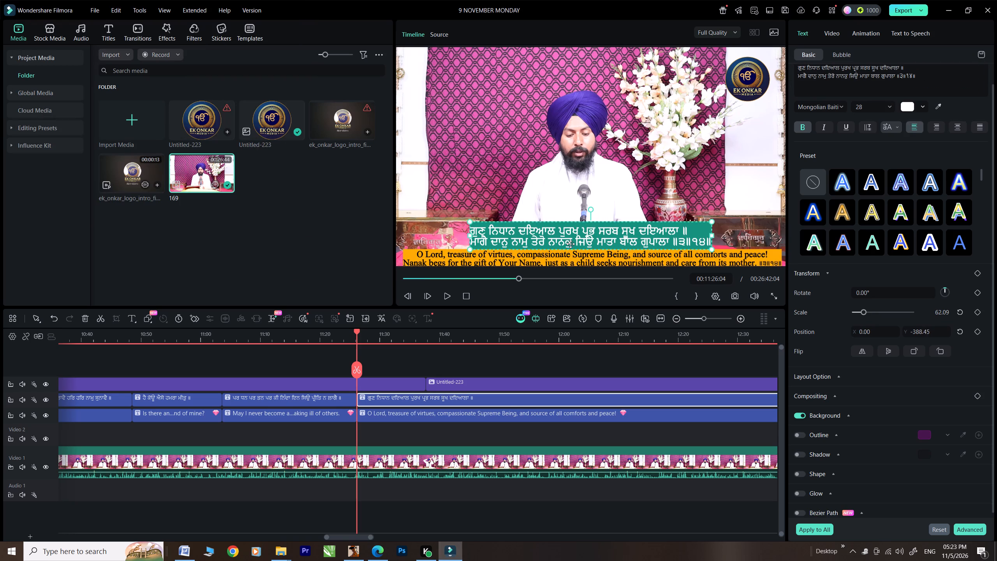
{"action": "key", "text": "Up"}
{"action": "key", "text": "Up"}
{"action": "key", "text": "Up"}
Raise the English caption after the 11:26 cut to a Y position of -493.09.
{"action": "left_click", "coordinate": [576, 262]}
{"action": "key", "text": "Up"}
{"action": "key", "text": "Up"}
{"action": "key", "text": "Up"}
{"action": "key", "text": "Up"}
{"action": "key", "text": "Up"}
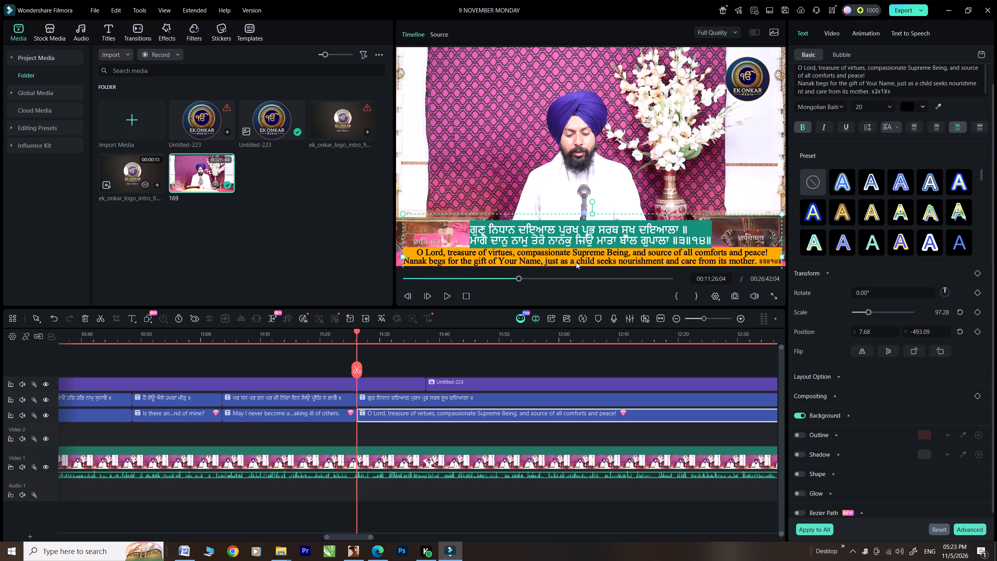
Nudge the Gurmukhi caption after the 11:26 cut up to a Y position of -380.77.
{"action": "left_click", "coordinate": [576, 242]}
{"action": "key", "text": "Up"}
Play on to the end of the recited verse and split both the Gurmukhi and English captions at 00:11:51:13.
{"action": "left_click", "coordinate": [445, 296]}
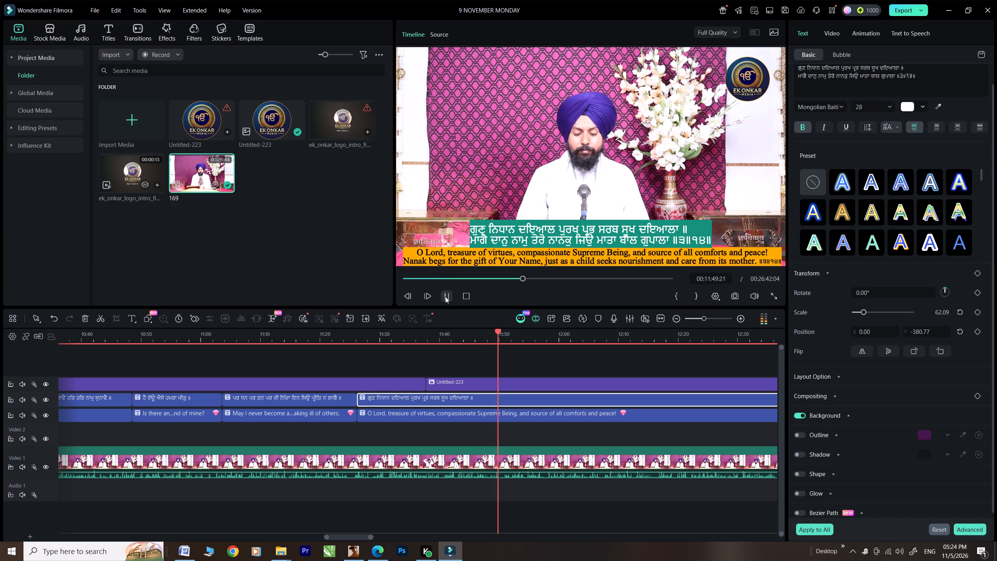
{"action": "left_click", "coordinate": [445, 296]}
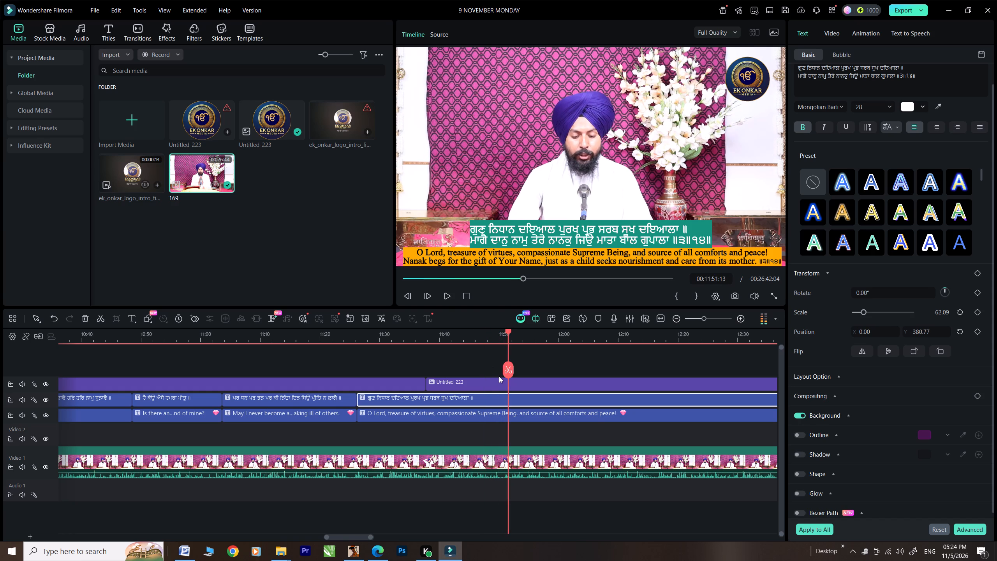
{"action": "left_click", "coordinate": [510, 367]}
{"action": "left_click", "coordinate": [533, 412]}
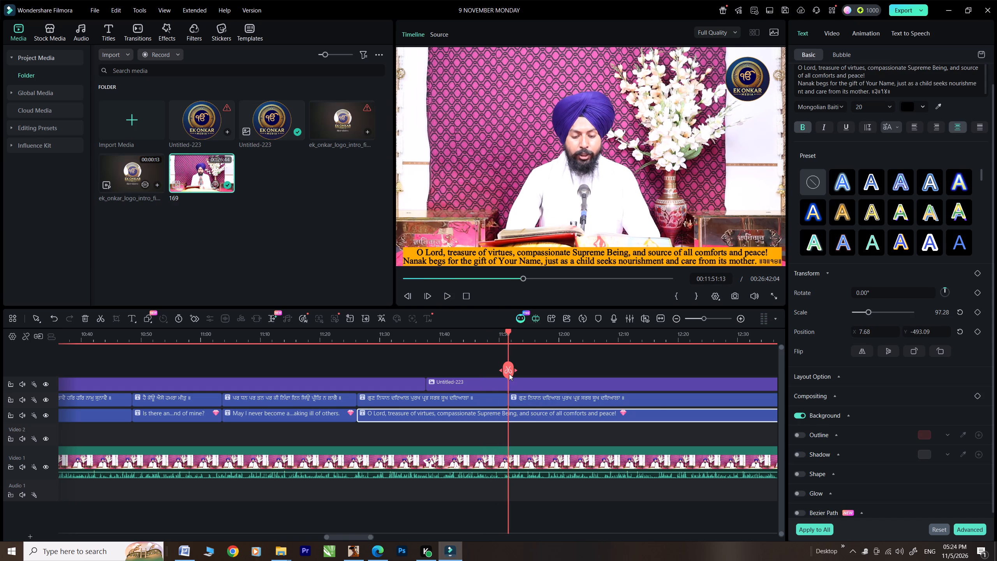
{"action": "left_click", "coordinate": [509, 374]}
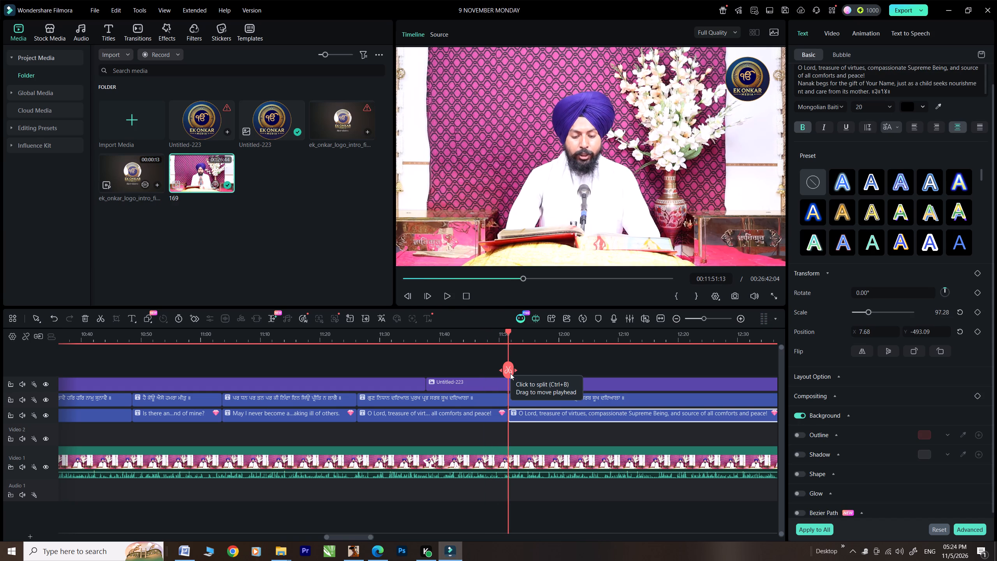
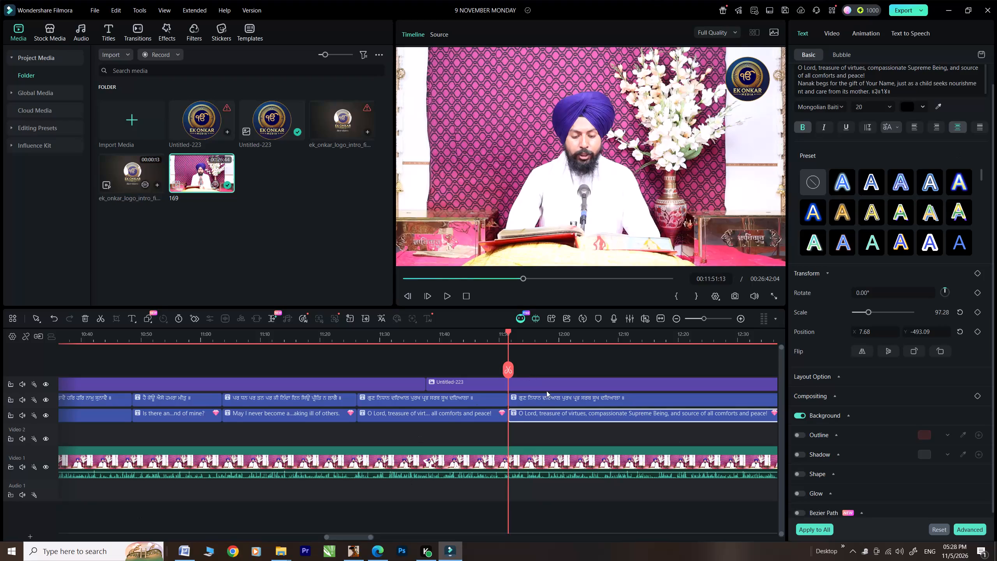
In Word, push the ਧਨਾਸਰੀ ਮਹਲਾ ੫ ॥ heading down to the following page and join the ਹਰਿ ਹਰਿ ਲੀਨੇ line onto it.
{"action": "left_click", "coordinate": [521, 396]}
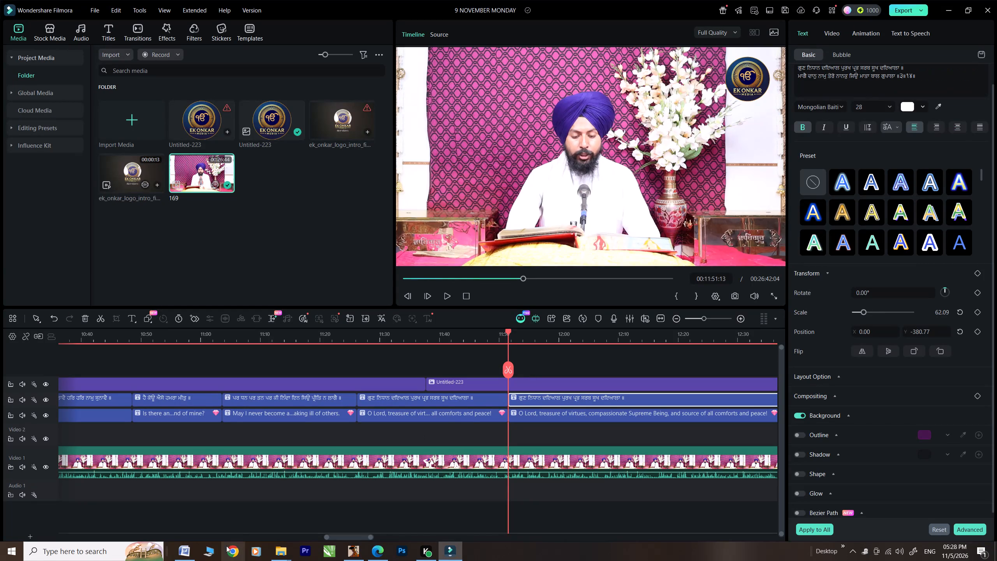
{"action": "left_click", "coordinate": [183, 551]}
{"action": "scroll", "coordinate": [155, 182], "scroll_direction": "down", "scroll_amount": 3}
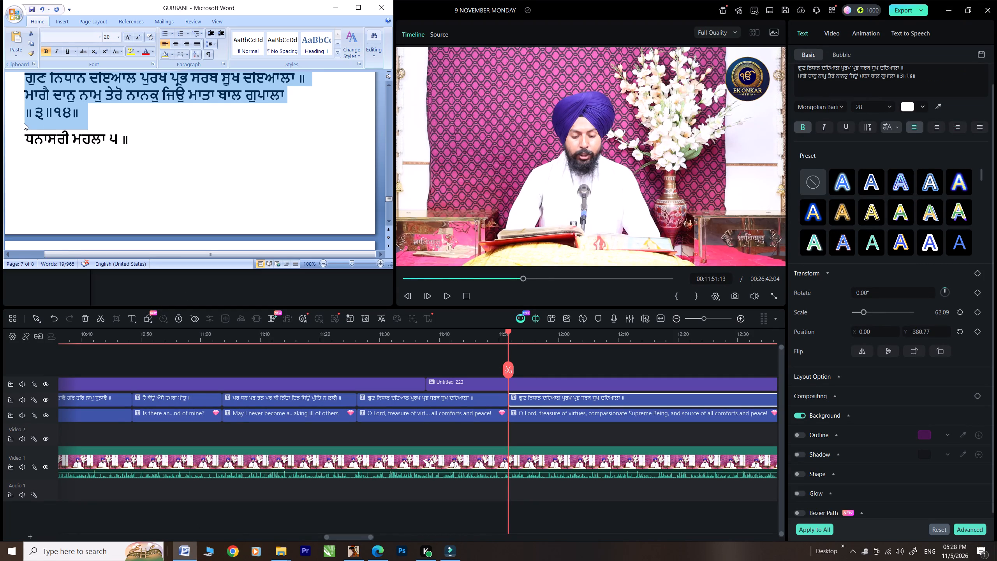
{"action": "left_click", "coordinate": [24, 141]}
{"action": "key", "text": "Return"}
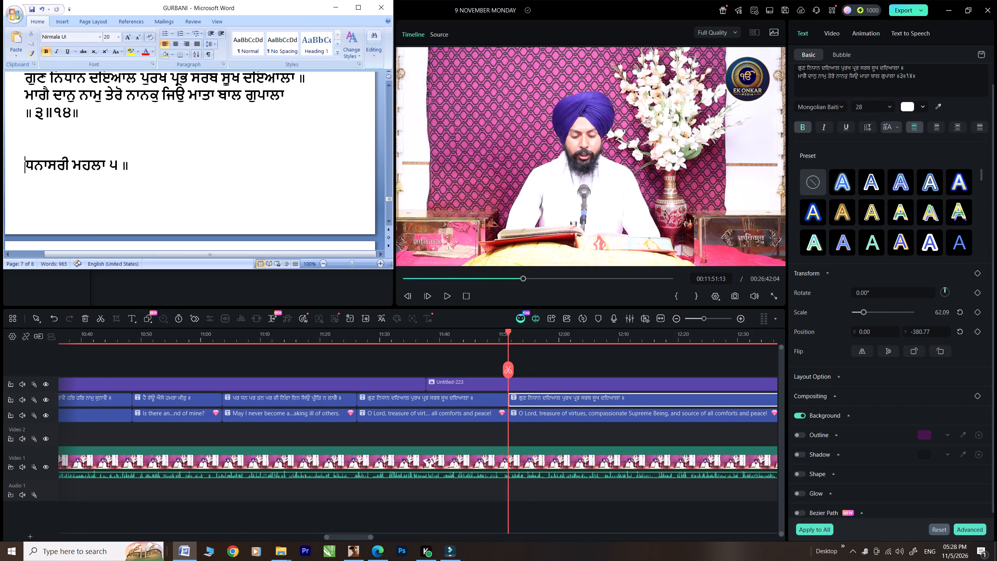
{"action": "key", "text": "Return"}
{"action": "key", "text": "Return"}
{"action": "scroll", "coordinate": [24, 141], "scroll_direction": "down", "scroll_amount": 2}
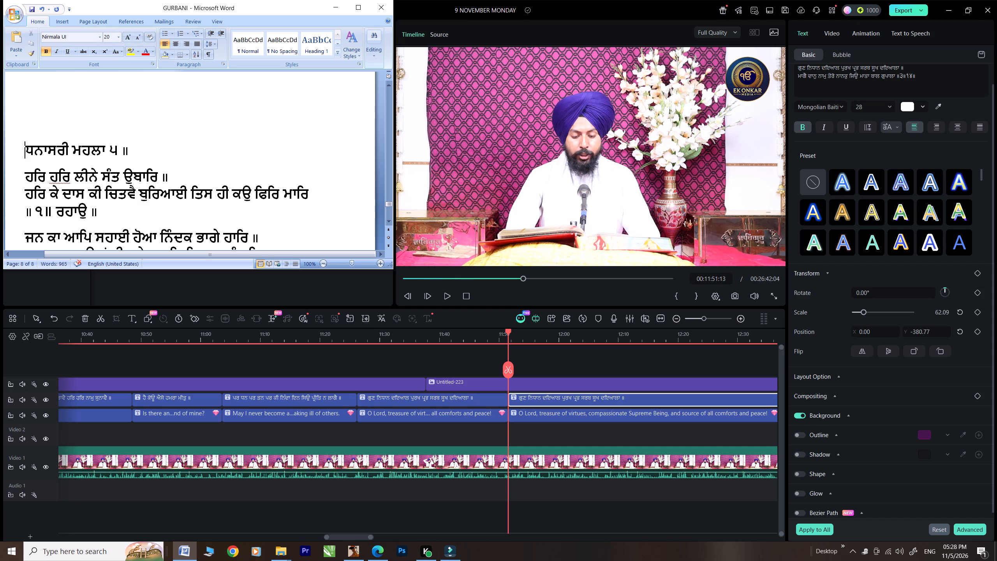
{"action": "left_click", "coordinate": [25, 175]}
{"action": "key", "text": "BackSpace"}
Replace the Gurmukhi caption after the 11:51 cut with the copied Word passage from ਧਨਾਸਰੀ ਮਹਲਾ ੫ to ਰਹਾਉ ॥, without a trailing blank line.
{"action": "left_click_drag", "start_coordinate": [113, 185], "coordinate": [28, 156]}
{"action": "key", "text": "ctrl+c"}
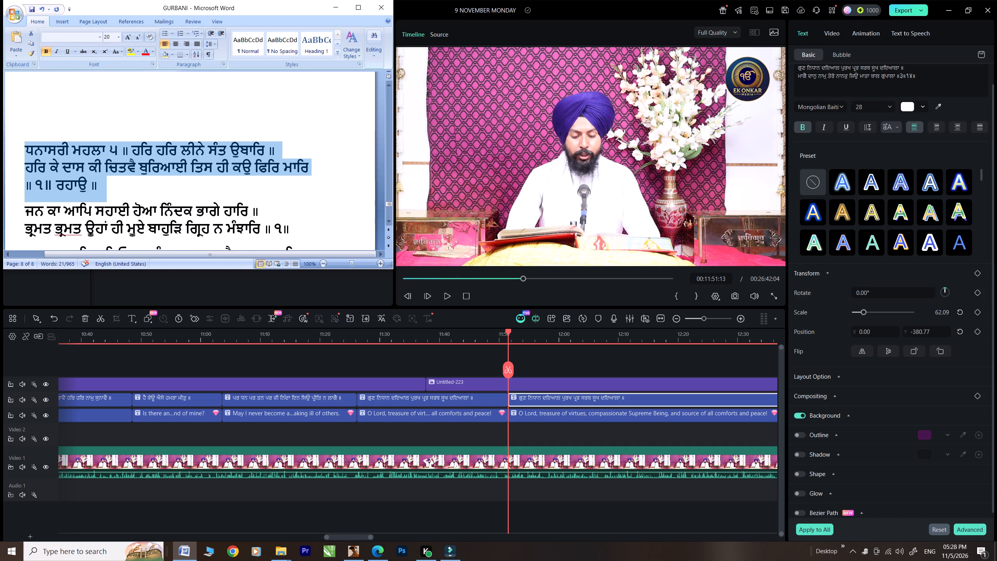
{"action": "left_click_drag", "start_coordinate": [925, 81], "coordinate": [767, 54]}
{"action": "key", "text": "ctrl+v"}
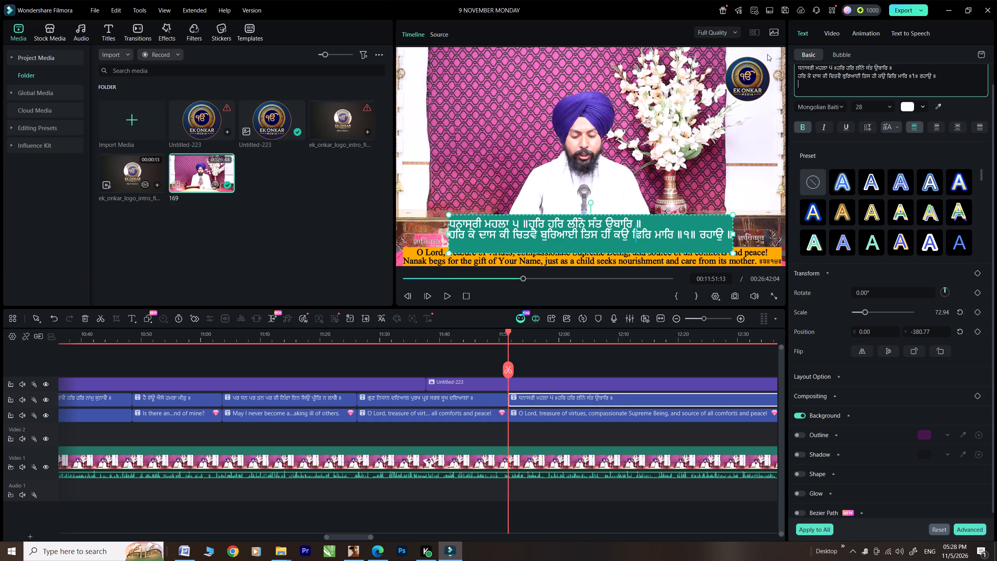
{"action": "key", "text": "BackSpace"}
{"action": "left_click", "coordinate": [554, 416]}
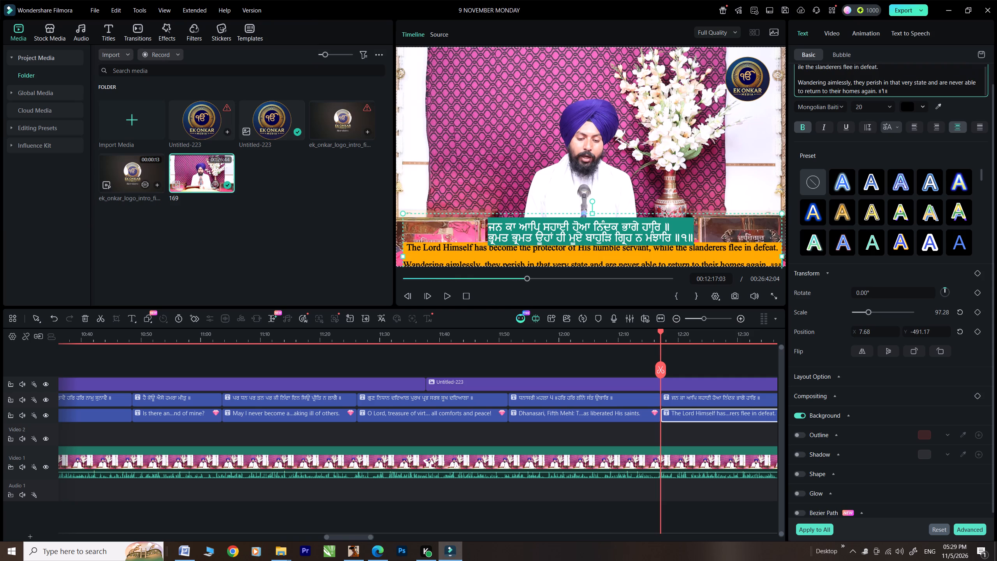
{"action": "left_click", "coordinate": [798, 81]}
{"action": "key", "text": "BackSpace"}
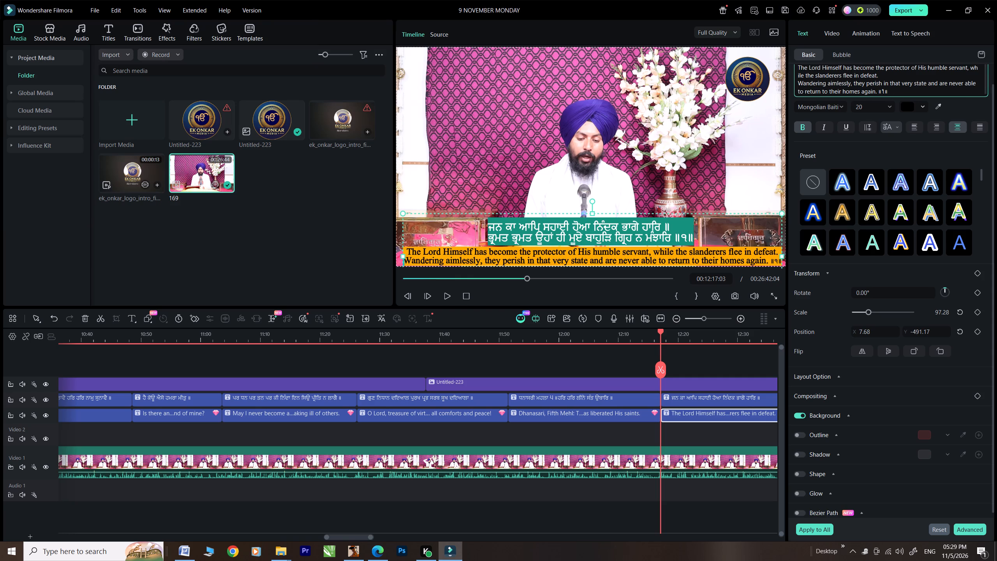
Play the video on from 00:12:17:03 through the recitation of the newly captioned verse.
{"action": "left_click", "coordinate": [446, 293]}
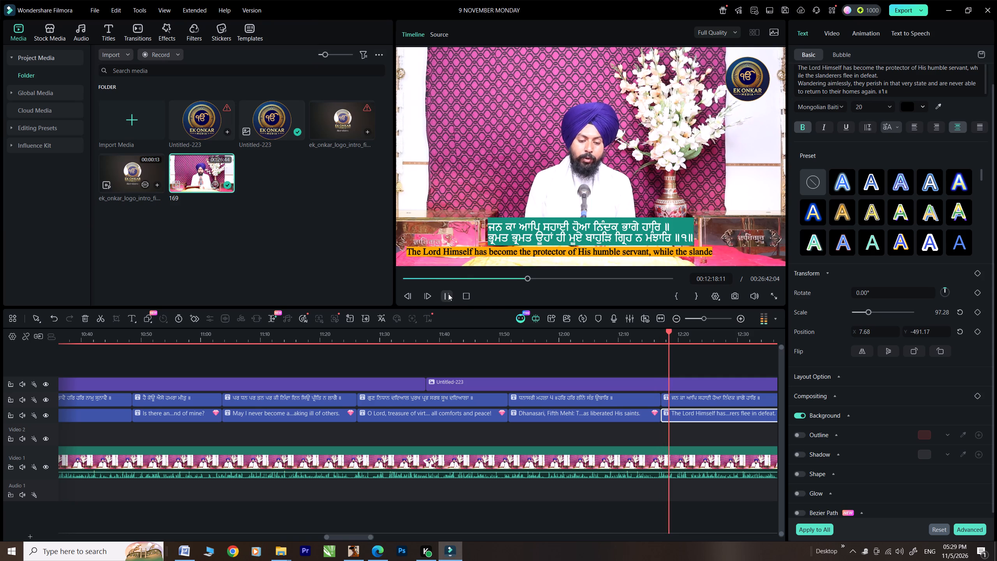
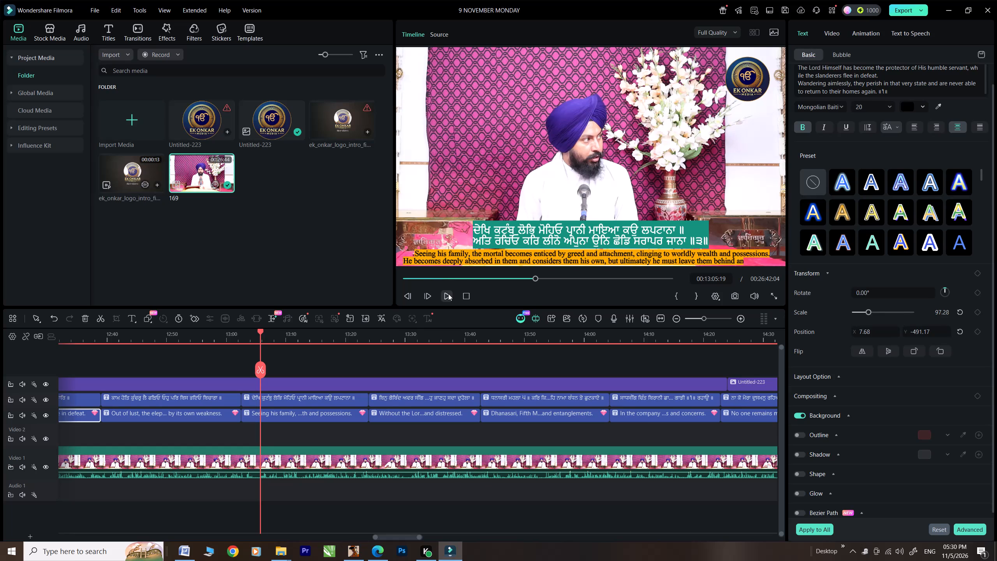
Delete the Gurmukhi caption starting ਕਾਮ ਹੇਤਿ and its English caption starting "Out of lust".
{"action": "left_click", "coordinate": [158, 395]}
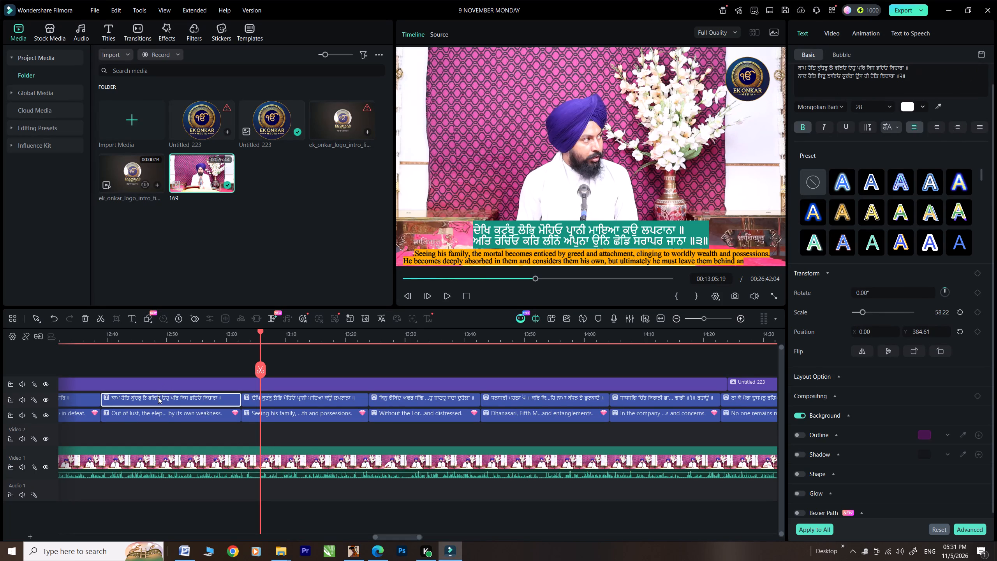
{"action": "left_click", "coordinate": [166, 414], "text": "ctrl"}
{"action": "key", "text": "Delete"}
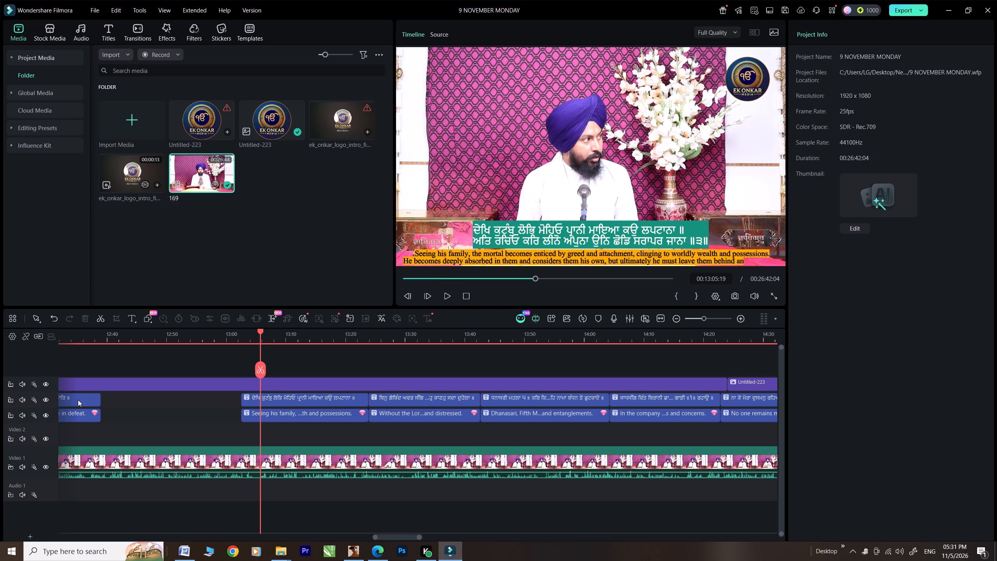
Extend the ਜਨ ਕਾ ਆਪਿ ਸਹਾਈ and "The Lord Himself" captions to end at 00:13:05:19, trimming the "Seeing his family" pair's start to make room.
{"action": "left_click", "coordinate": [78, 400]}
{"action": "left_click", "coordinate": [87, 417], "text": "ctrl"}
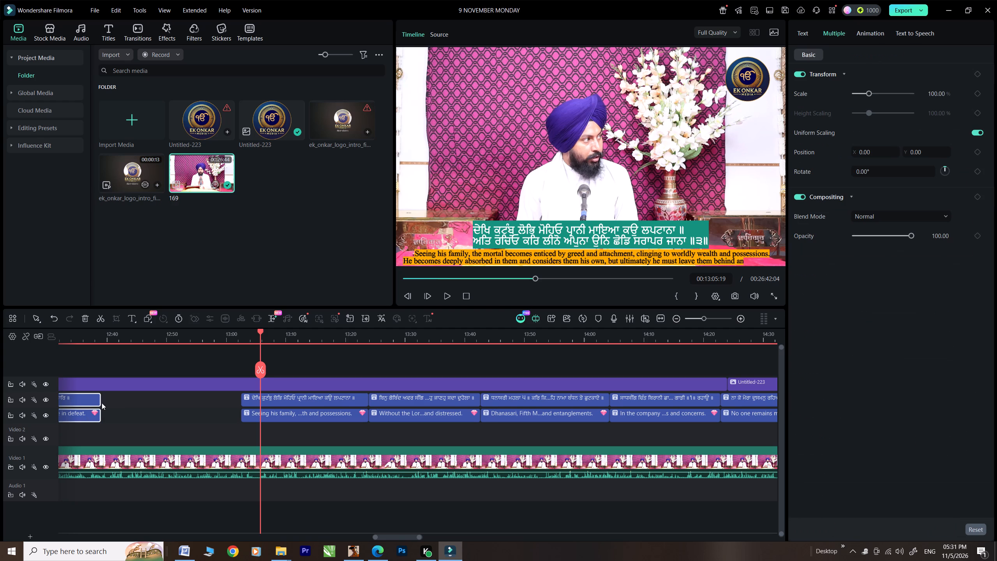
{"action": "left_click_drag", "start_coordinate": [100, 404], "coordinate": [181, 416]}
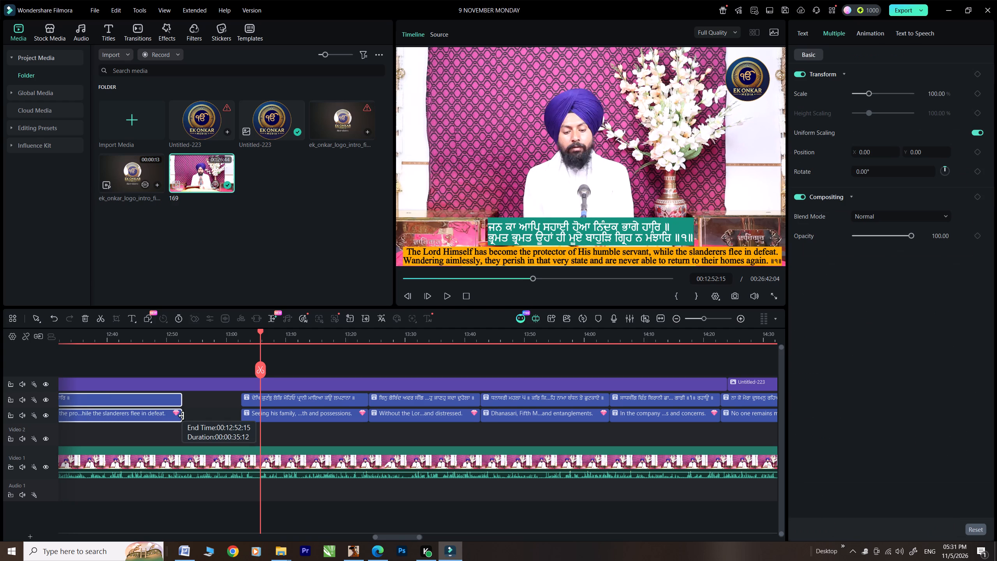
{"action": "left_click_drag", "start_coordinate": [181, 416], "coordinate": [242, 415]}
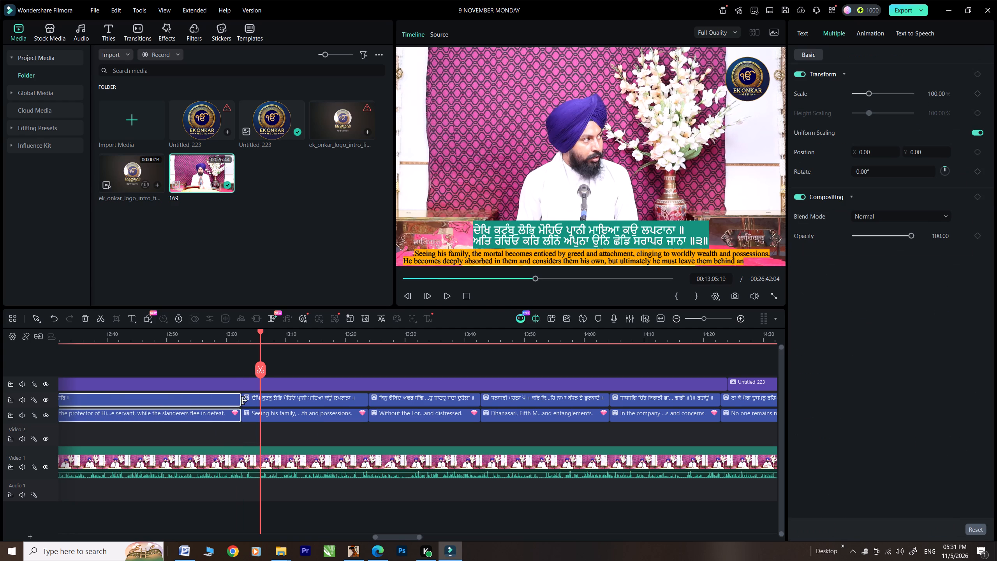
{"action": "left_click", "coordinate": [248, 399]}
{"action": "left_click", "coordinate": [248, 414], "text": "ctrl"}
{"action": "left_click_drag", "start_coordinate": [243, 402], "coordinate": [260, 410]}
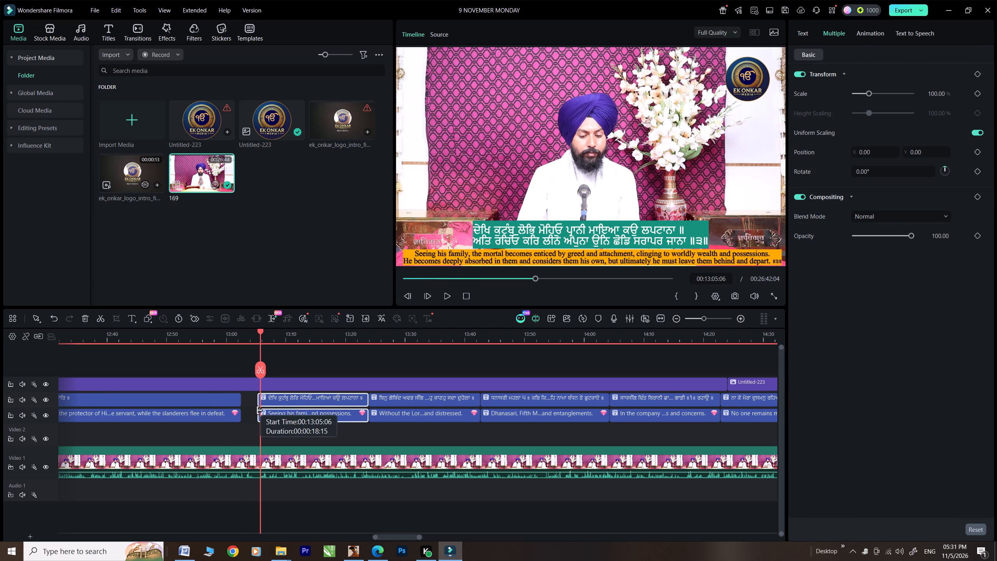
{"action": "left_click_drag", "start_coordinate": [260, 410], "coordinate": [261, 411]}
{"action": "left_click", "coordinate": [231, 398]}
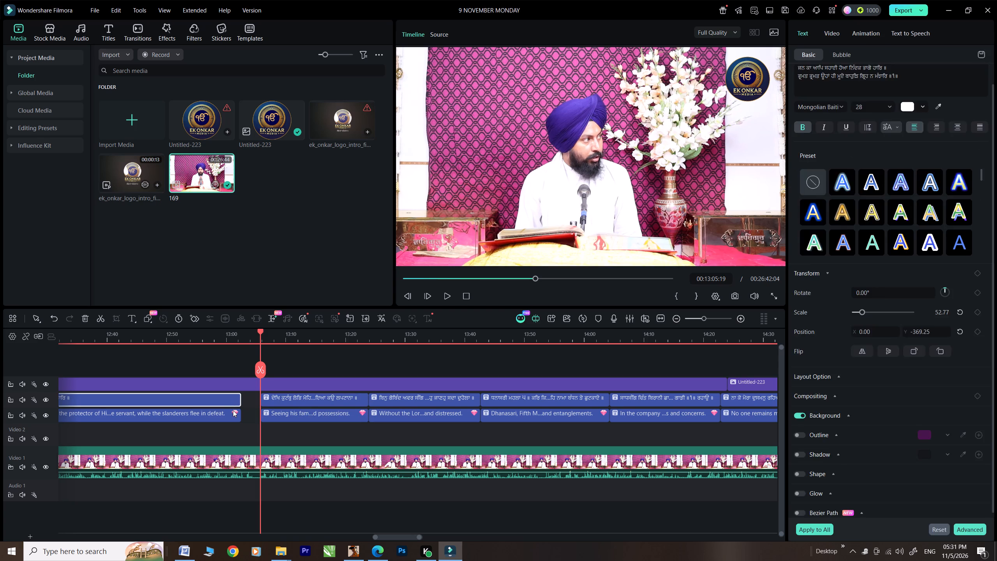
{"action": "left_click", "coordinate": [233, 410], "text": "ctrl"}
{"action": "left_click_drag", "start_coordinate": [238, 405], "coordinate": [263, 411]}
Delete the four Gurmukhi and English caption pairs from "Seeing his family" through "In the company".
{"action": "left_click_drag", "start_coordinate": [671, 429], "coordinate": [410, 431]}
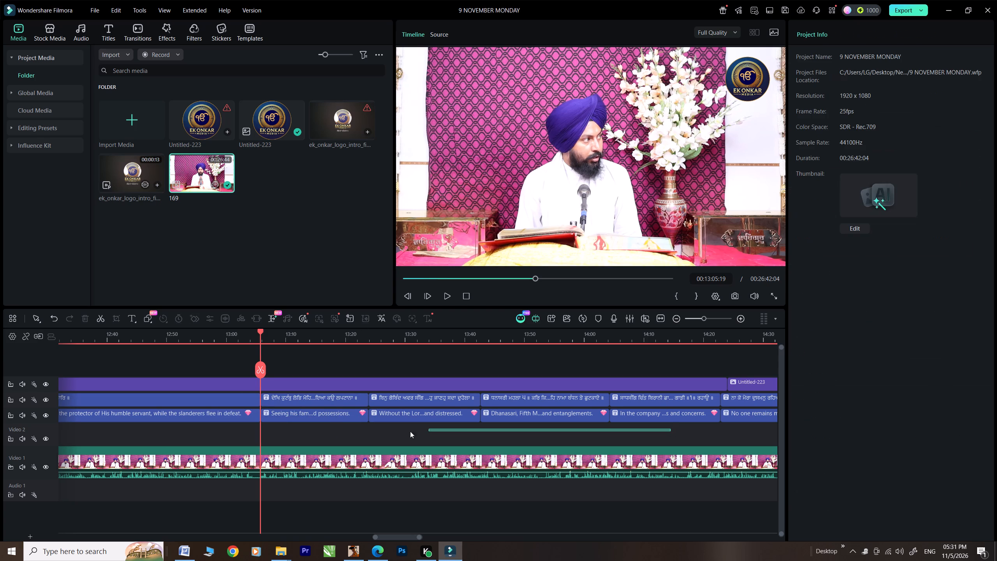
{"action": "left_click_drag", "start_coordinate": [410, 431], "coordinate": [335, 406]}
{"action": "key", "text": "Delete"}
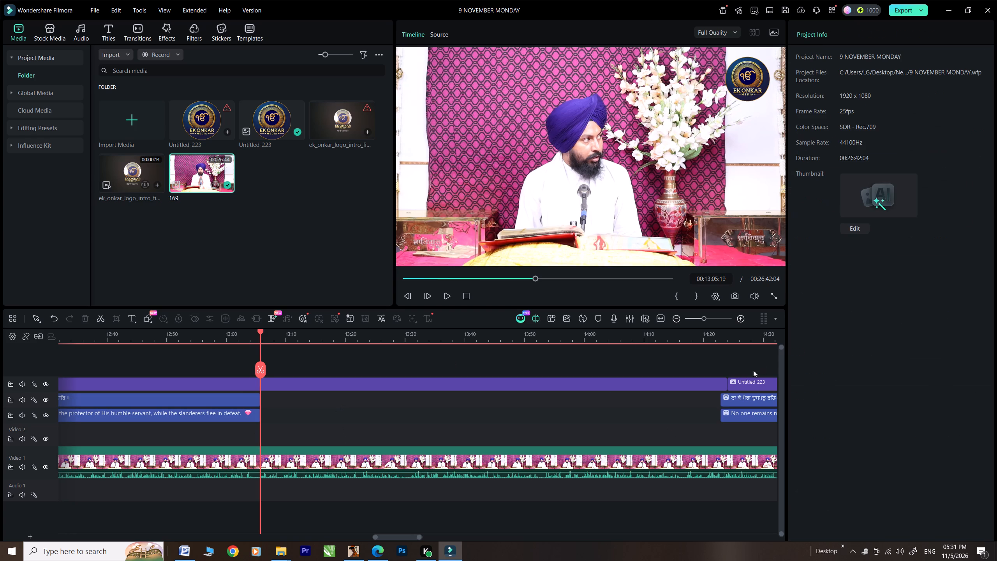
Extend the start of the "No one remains my enemy" English caption and its Gurmukhi counterpart back to 00:13:05:19.
{"action": "left_click", "coordinate": [738, 400]}
{"action": "left_click", "coordinate": [735, 418], "text": "ctrl"}
{"action": "left_click_drag", "start_coordinate": [724, 397], "coordinate": [721, 397]}
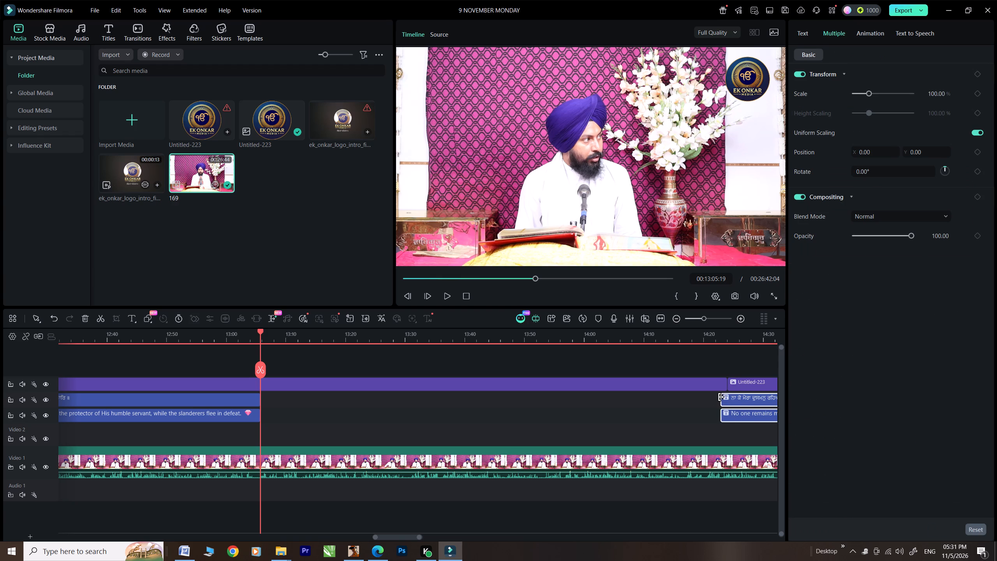
{"action": "left_click_drag", "start_coordinate": [721, 397], "coordinate": [194, 421]}
Replace the Gurmukhi caption after 00:13:05:19 with the Word verse starting ਨਾਨਕ ਸਰਣਿ ਪਰਿਓ, without a trailing blank line.
{"action": "left_click", "coordinate": [278, 397]}
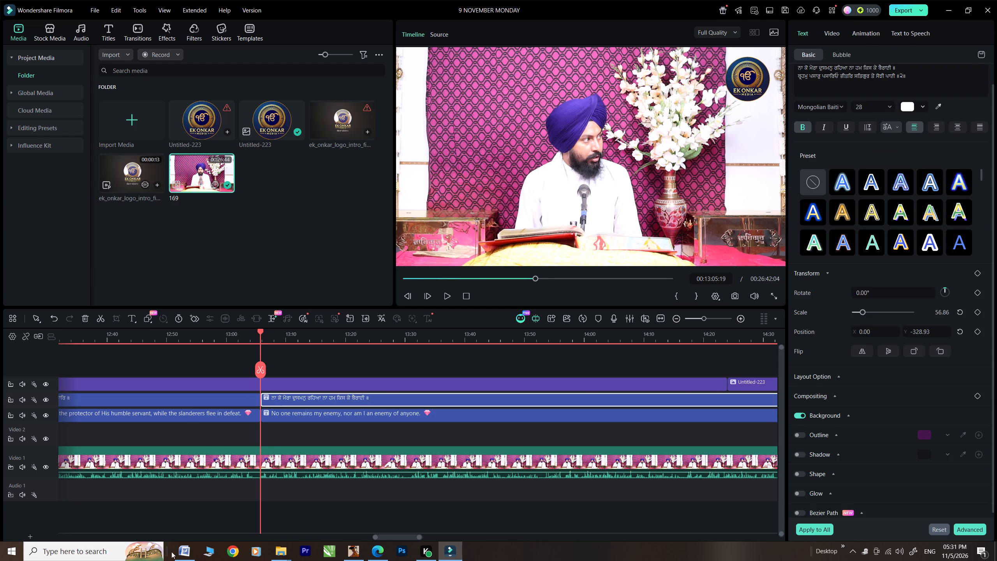
{"action": "left_click", "coordinate": [183, 551]}
{"action": "left_click_drag", "start_coordinate": [88, 209], "coordinate": [66, 200]}
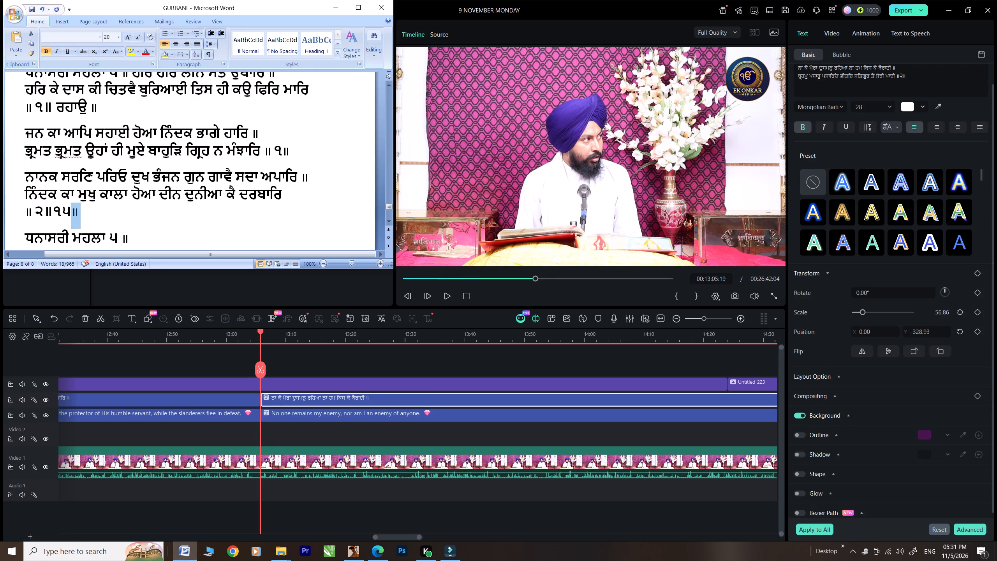
{"action": "left_click_drag", "start_coordinate": [66, 200], "coordinate": [35, 177]}
{"action": "key", "text": "ctrl+c"}
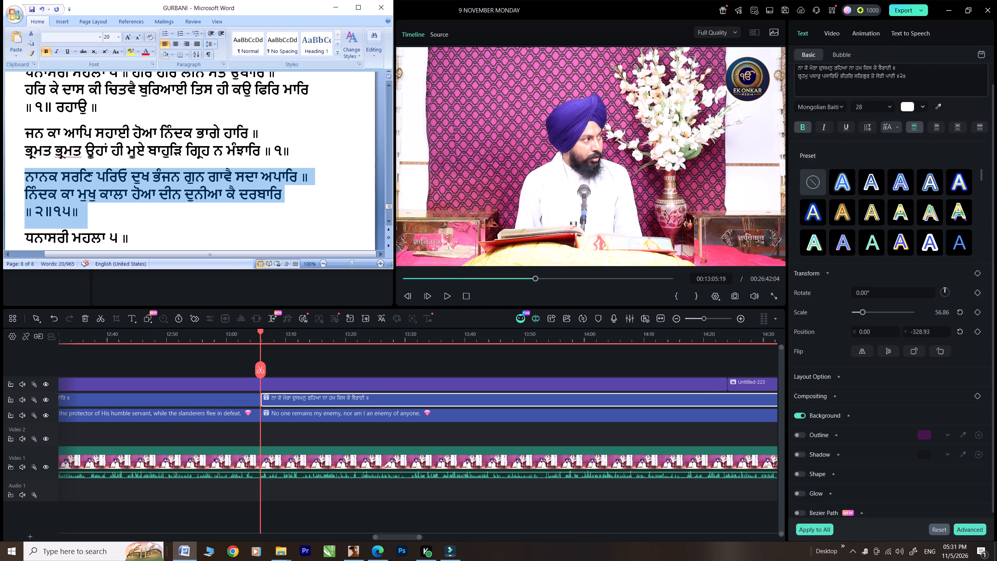
{"action": "left_click_drag", "start_coordinate": [911, 80], "coordinate": [775, 59]}
{"action": "key", "text": "ctrl+v"}
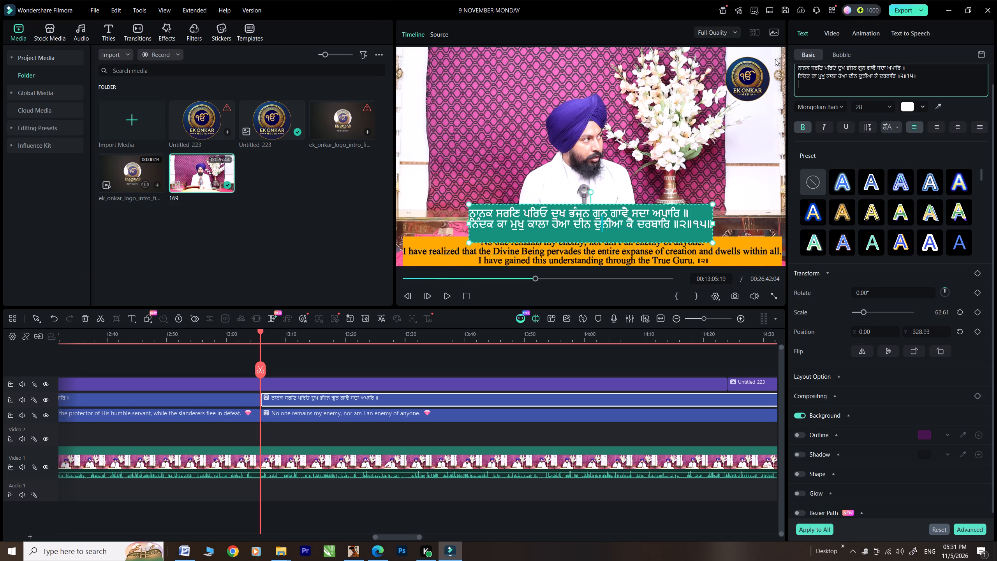
{"action": "key", "text": "BackSpace"}
{"action": "left_click", "coordinate": [292, 415]}
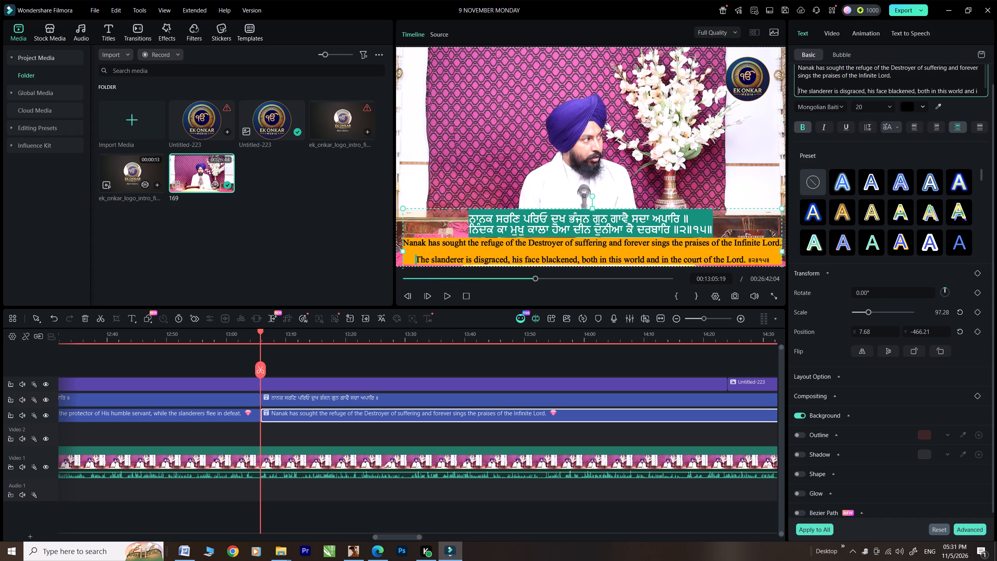
{"action": "key", "text": "BackSpace"}
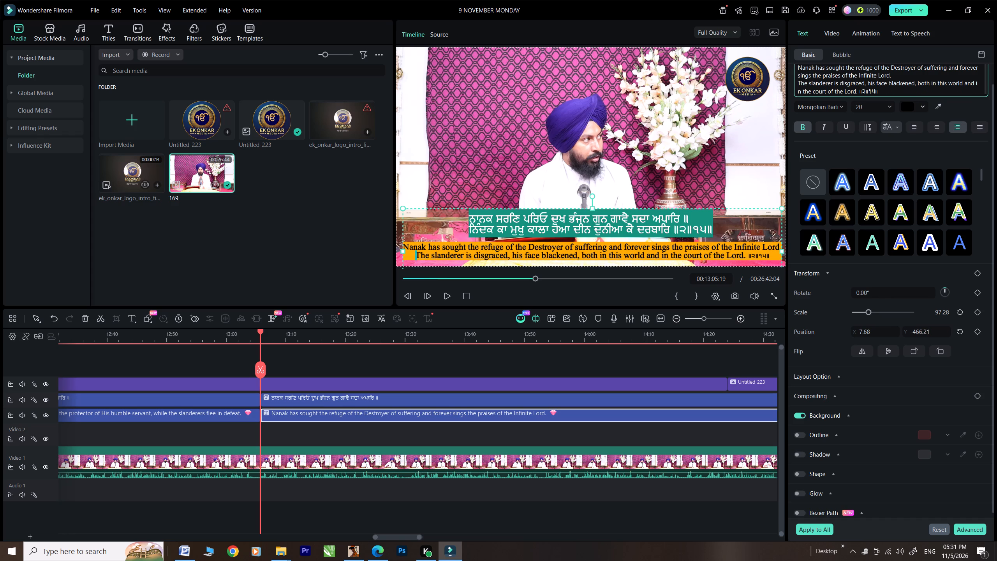
Move the "Nanak has sought the refuge" English caption down to Y position -493.10, at the bottom of the frame.
{"action": "left_click", "coordinate": [592, 180]}
{"action": "left_click", "coordinate": [597, 254]}
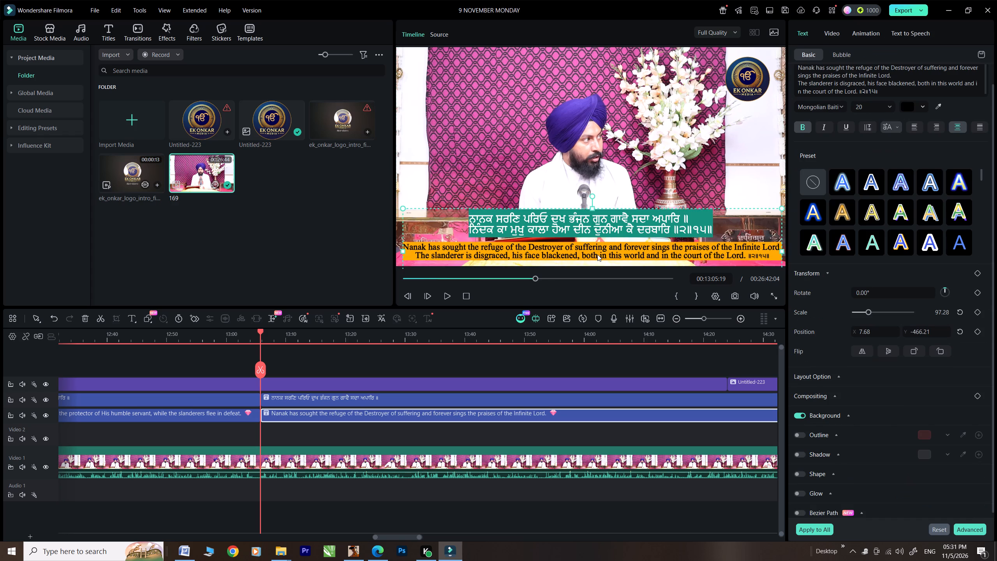
{"action": "key", "text": "Down"}
{"action": "key", "text": "Down"}
{"action": "key", "text": "Down"}
{"action": "key", "text": "Down"}
{"action": "key", "text": "Down"}
{"action": "key", "text": "Down"}
{"action": "key", "text": "Down"}
{"action": "key", "text": "Down"}
{"action": "key", "text": "Down"}
{"action": "key", "text": "Down"}
{"action": "key", "text": "Down"}
{"action": "key", "text": "Down"}
{"action": "key", "text": "Down"}
{"action": "key", "text": "Down"}
{"action": "key", "text": "Down"}
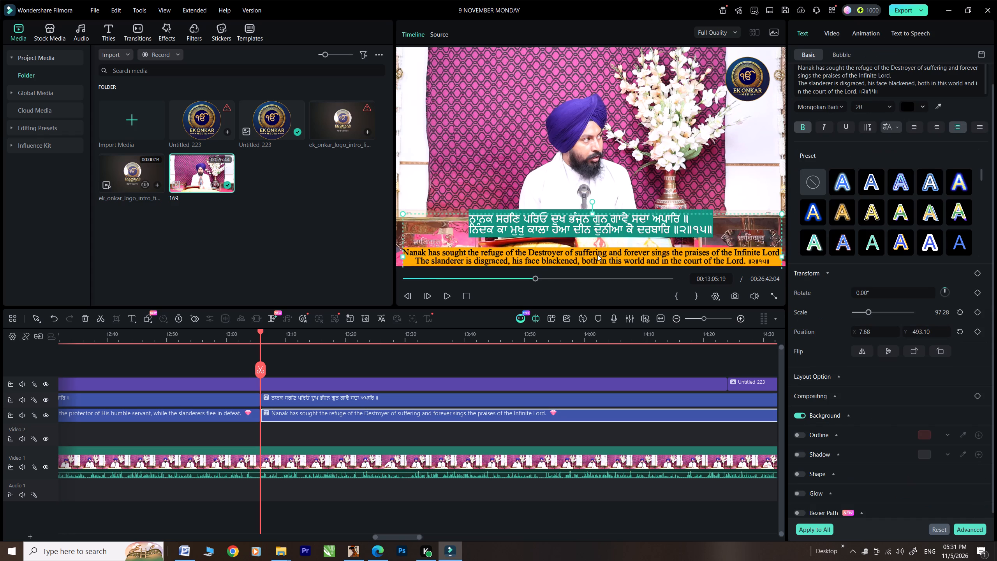
Move the ਨਾਨਕ ਸਰਣਿ ਪਰਿਓ Gurmukhi caption down to Y position -376.93, just above the English caption.
{"action": "left_click", "coordinate": [595, 224]}
{"action": "key", "text": "Down"}
{"action": "key", "text": "Down"}
{"action": "key", "text": "Down"}
{"action": "key", "text": "Down"}
{"action": "key", "text": "Down"}
{"action": "key", "text": "Down"}
{"action": "key", "text": "Down"}
{"action": "key", "text": "Down"}
{"action": "key", "text": "Down"}
{"action": "key", "text": "Down"}
{"action": "key", "text": "Down"}
{"action": "key", "text": "Down"}
{"action": "key", "text": "Down"}
{"action": "key", "text": "Down"}
{"action": "key", "text": "Down"}
{"action": "key", "text": "Down"}
{"action": "key", "text": "Down"}
{"action": "key", "text": "Down"}
{"action": "key", "text": "Down"}
{"action": "key", "text": "Down"}
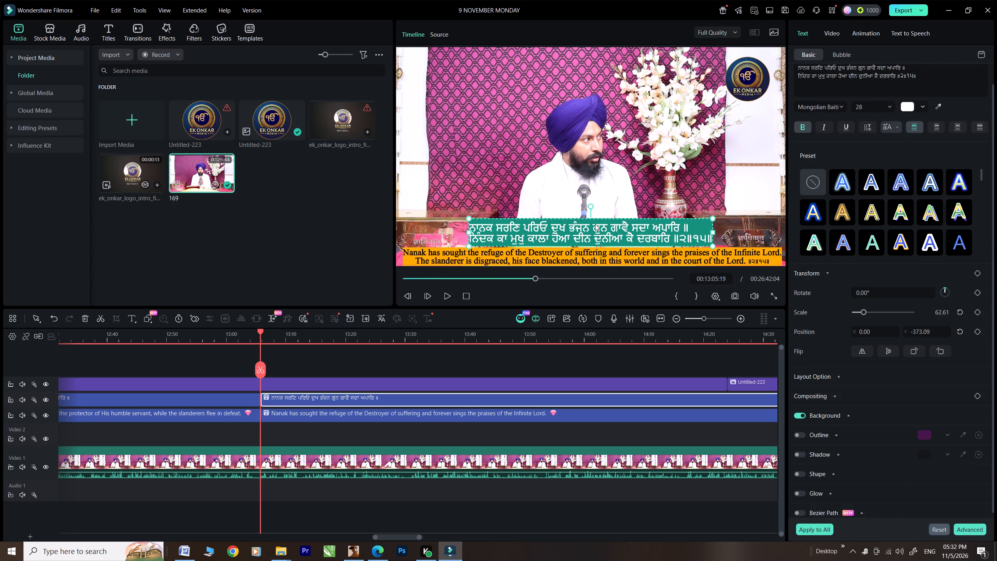
{"action": "key", "text": "Down"}
{"action": "key", "text": "Down"}
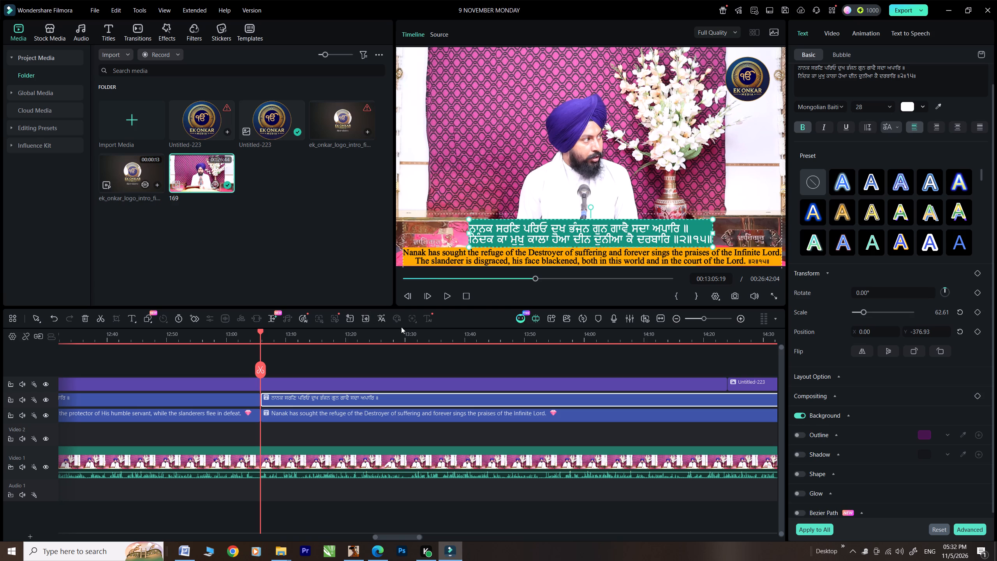
Briefly preview the new captions, then replay the ਜਨ ਕਾ ਆਪਿ ਸਹਾਈ recitation twice from about 00:12:15 against the Word text, stopping at 00:12:37:16.
{"action": "left_click", "coordinate": [446, 294]}
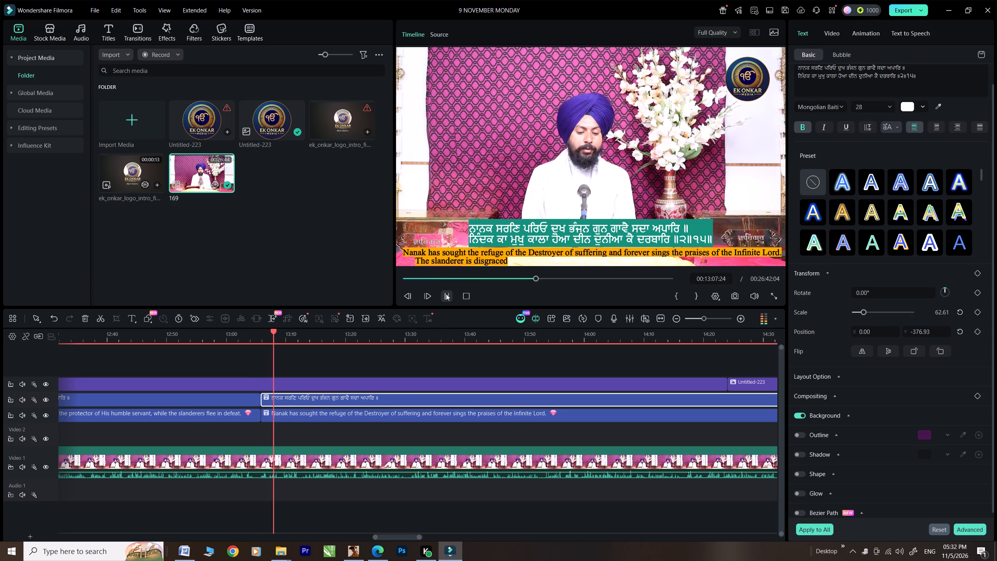
{"action": "left_click", "coordinate": [446, 294]}
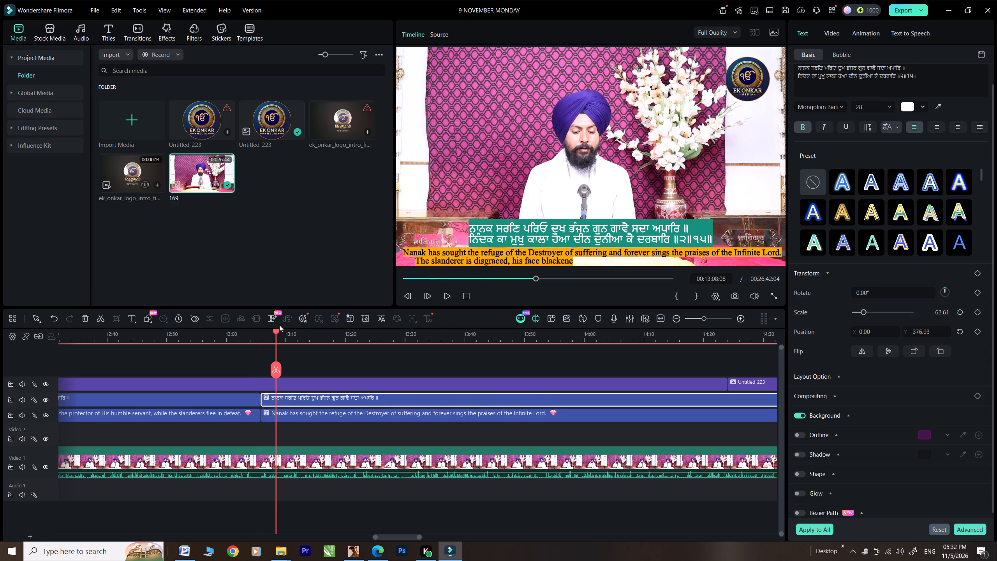
{"action": "left_click_drag", "start_coordinate": [276, 332], "coordinate": [35, 370]}
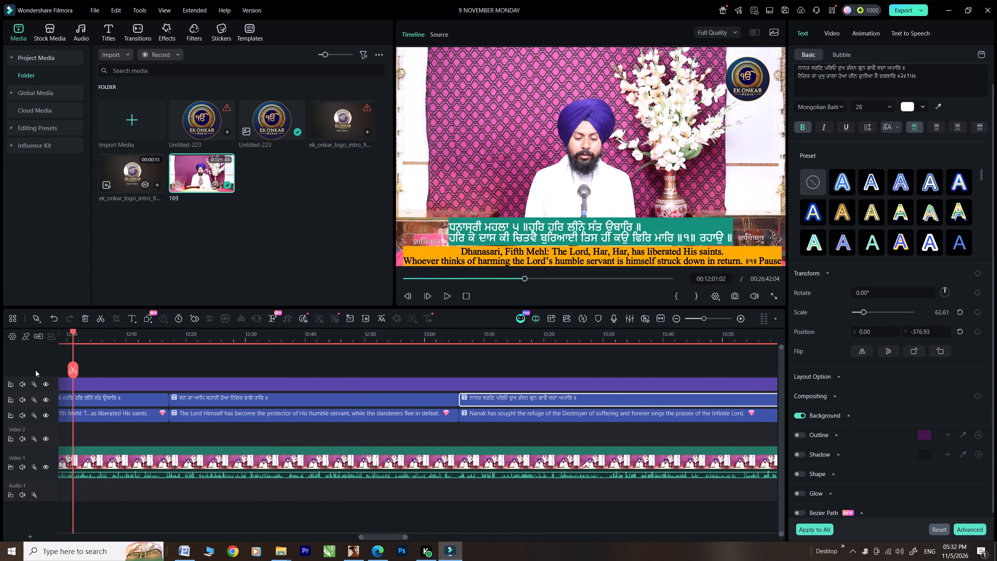
{"action": "left_click_drag", "start_coordinate": [35, 370], "coordinate": [255, 390]}
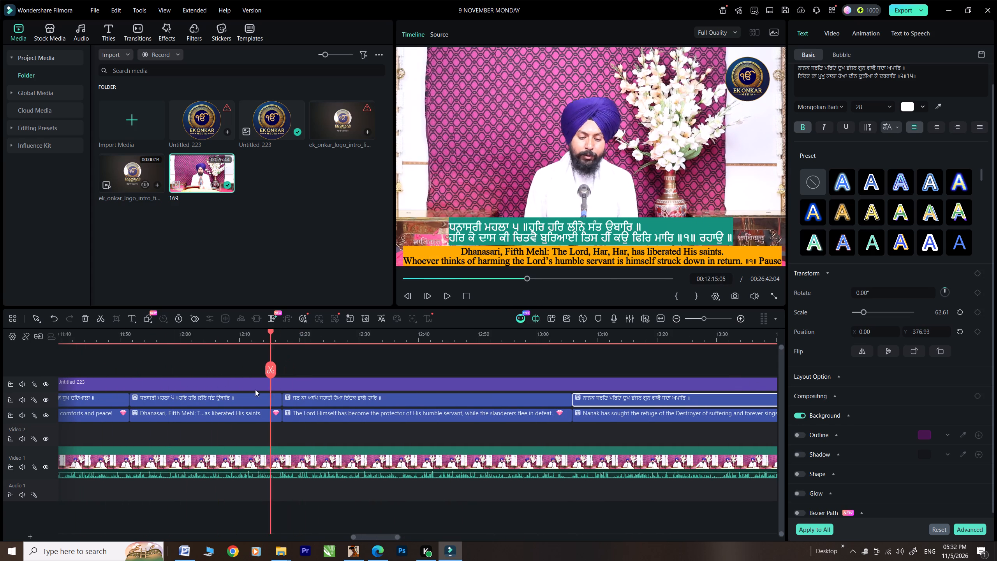
{"action": "left_click_drag", "start_coordinate": [255, 390], "coordinate": [259, 387]}
{"action": "left_click", "coordinate": [447, 298]}
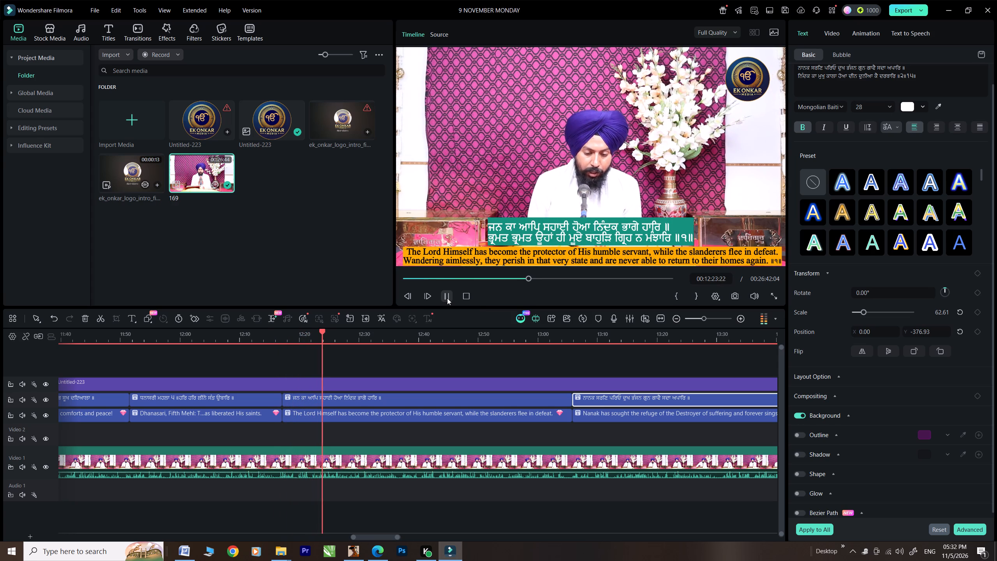
{"action": "left_click", "coordinate": [187, 550]}
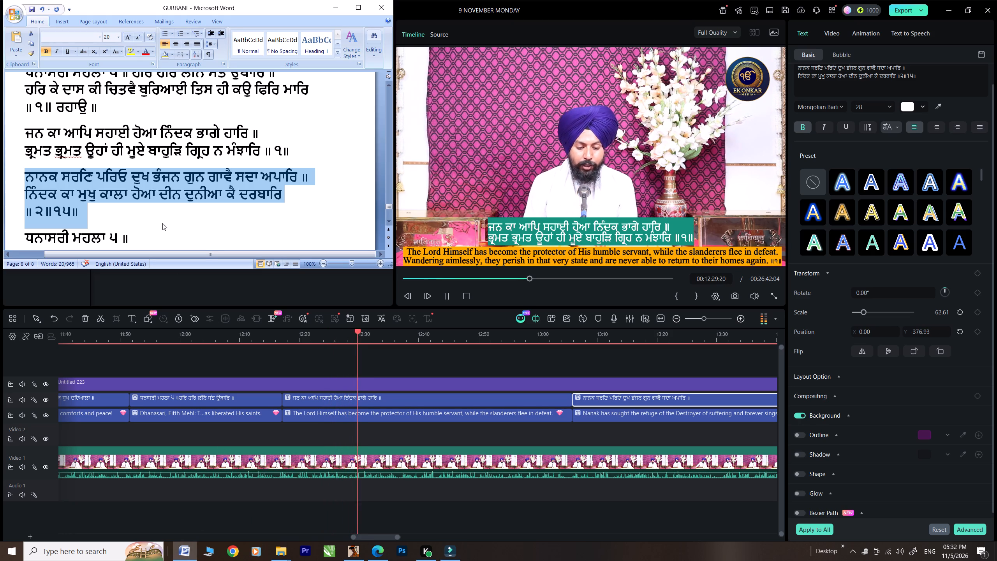
{"action": "left_click", "coordinate": [446, 296]}
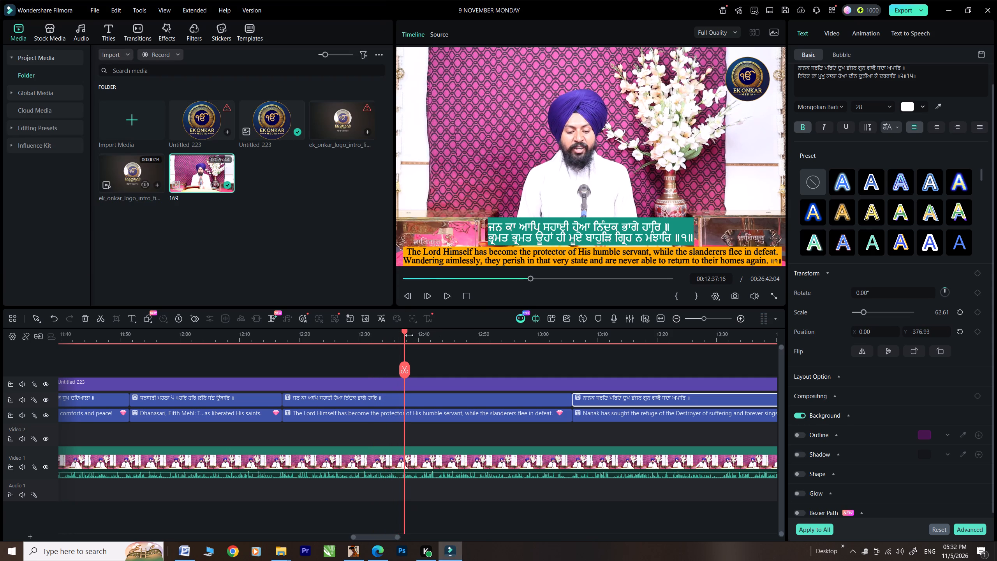
{"action": "left_click_drag", "start_coordinate": [405, 330], "coordinate": [285, 361]}
{"action": "left_click", "coordinate": [444, 296]}
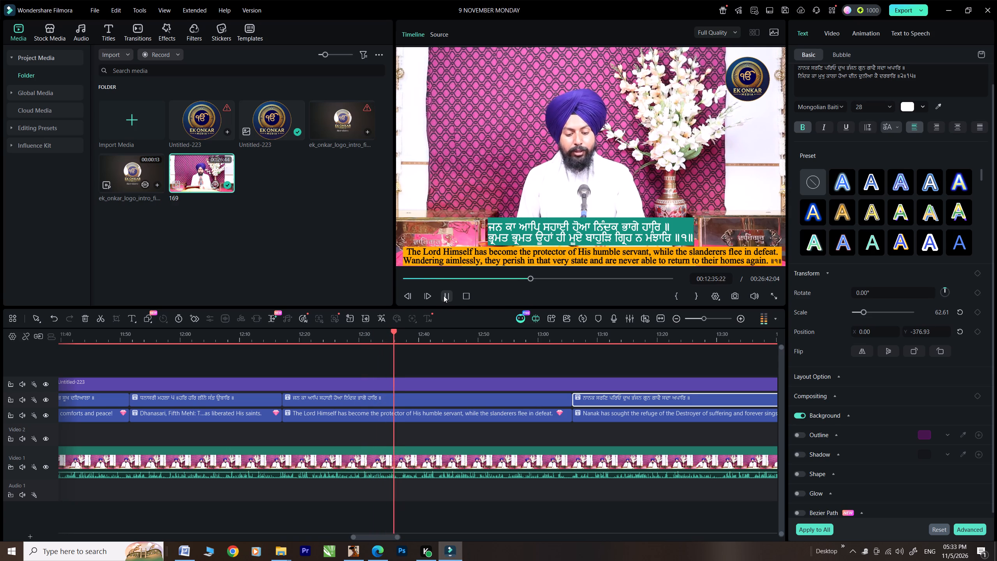
{"action": "left_click", "coordinate": [444, 296]}
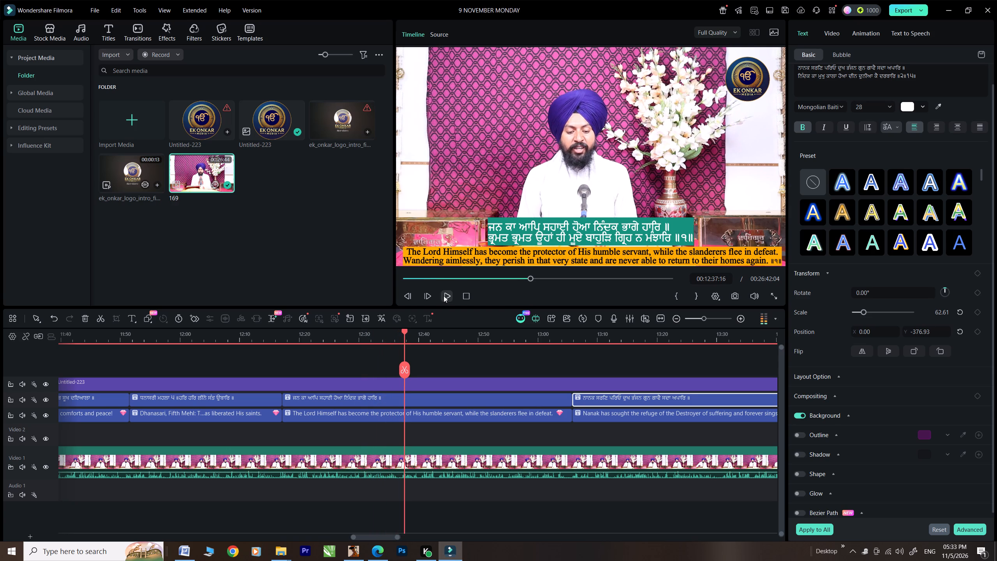
Split the ਜਨ ਕਾ ਆਪਿ ਸਹਾਈ Gurmukhi caption and its English caption at 00:12:37:16 and delete the parts after the cut.
{"action": "left_click", "coordinate": [420, 401]}
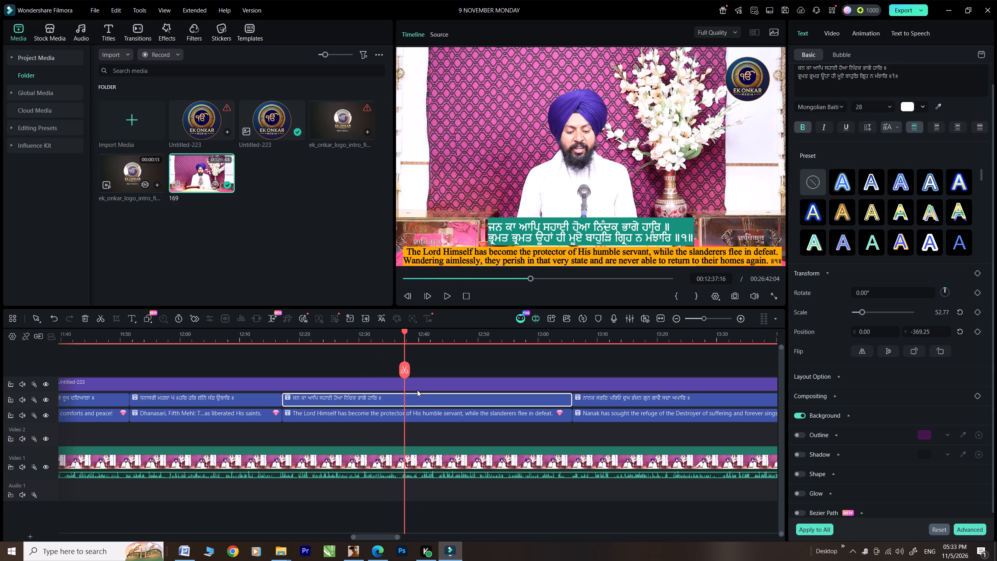
{"action": "left_click", "coordinate": [409, 376]}
{"action": "left_click", "coordinate": [427, 415]}
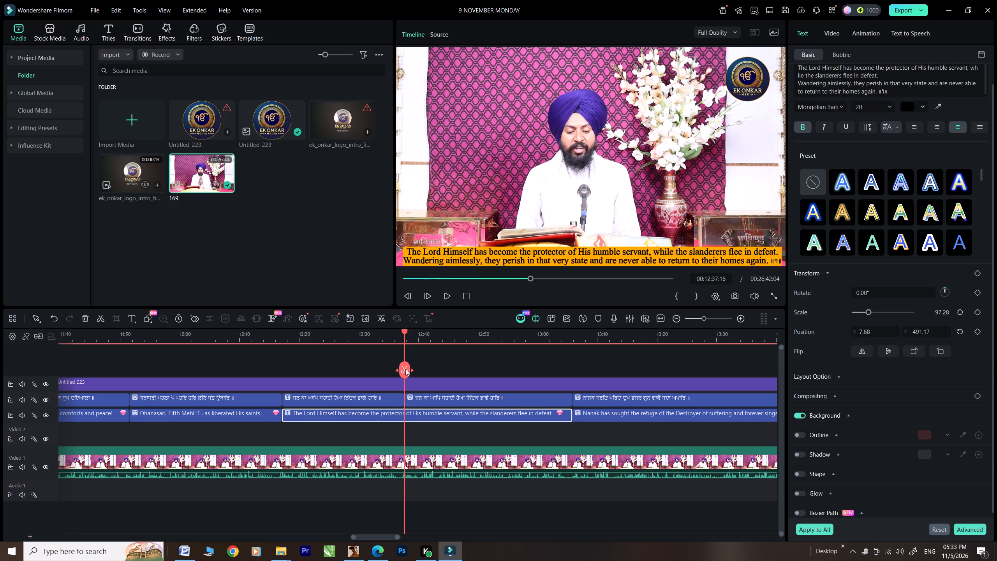
{"action": "left_click", "coordinate": [405, 369]}
{"action": "left_click", "coordinate": [439, 398]}
{"action": "left_click", "coordinate": [443, 411], "text": "ctrl"}
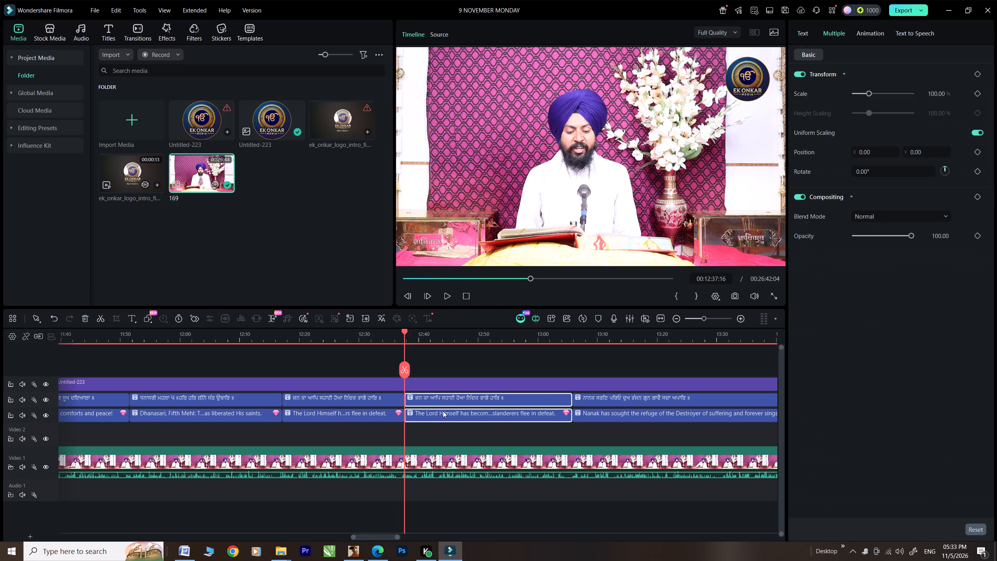
{"action": "key", "text": "Delete"}
Move the ਨਾਨਕ ਸਰਣਿ ਪਰਿਓ Gurmukhi and English captions together back to start at 00:12:37:16, against the trimmed captions.
{"action": "left_click", "coordinate": [601, 399], "text": "ctrl"}
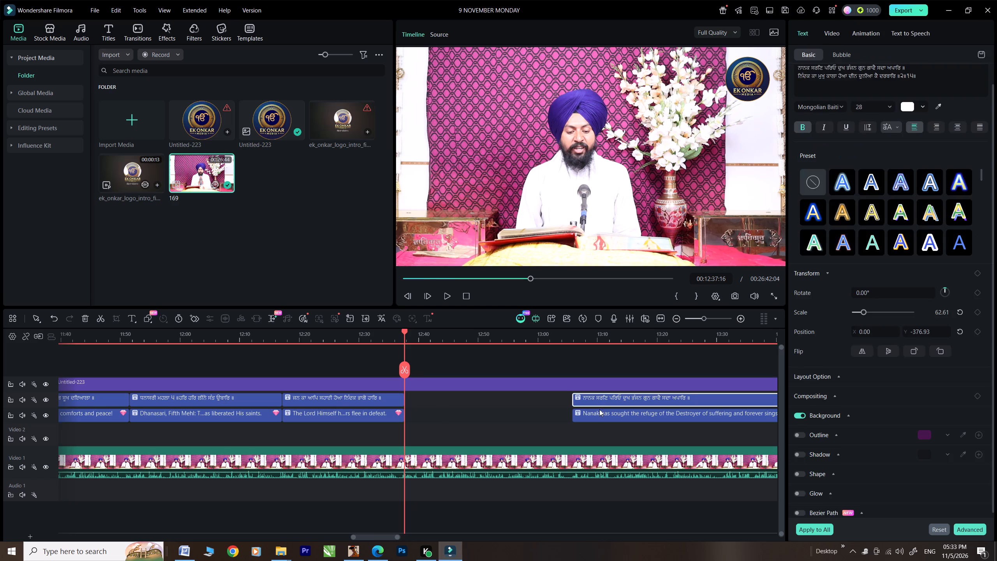
{"action": "left_click", "coordinate": [599, 409], "text": "ctrl"}
{"action": "left_click_drag", "start_coordinate": [576, 400], "coordinate": [369, 409]}
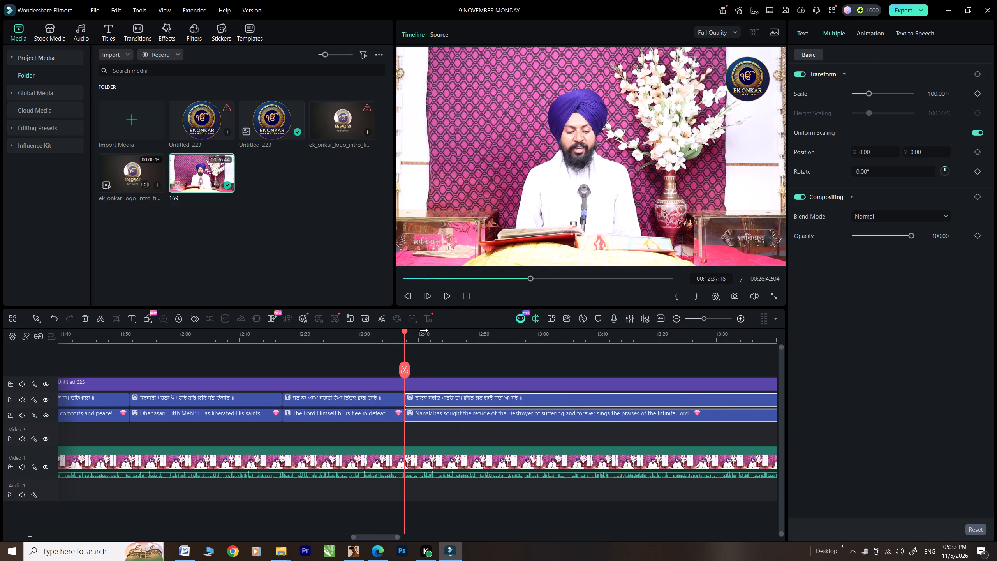
Play the ਨਾਨਕ ਸਰਣਿ ਪਰਿਓ recitation to 00:13:05:19 and split both of its captions there.
{"action": "left_click", "coordinate": [447, 295]}
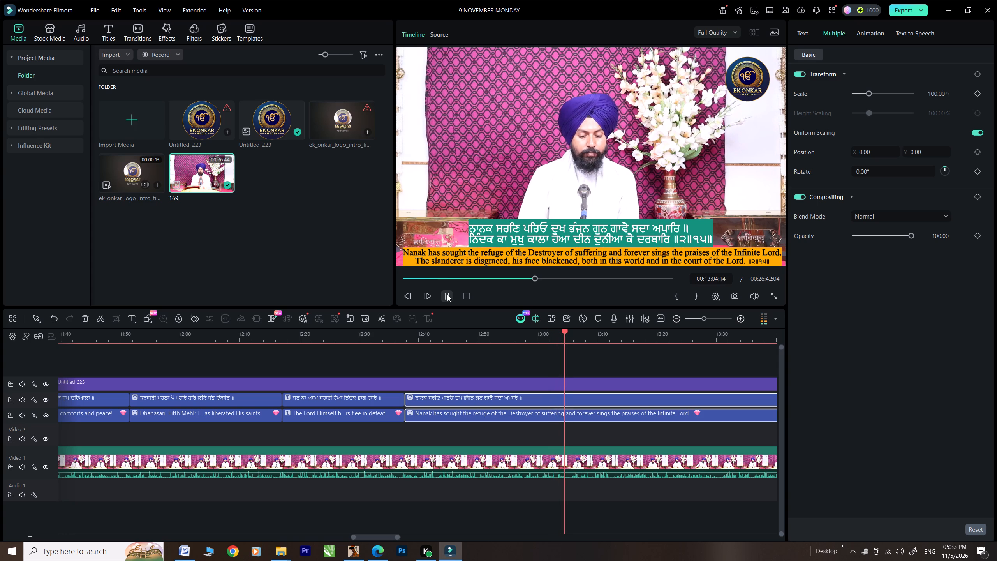
{"action": "left_click", "coordinate": [447, 294]}
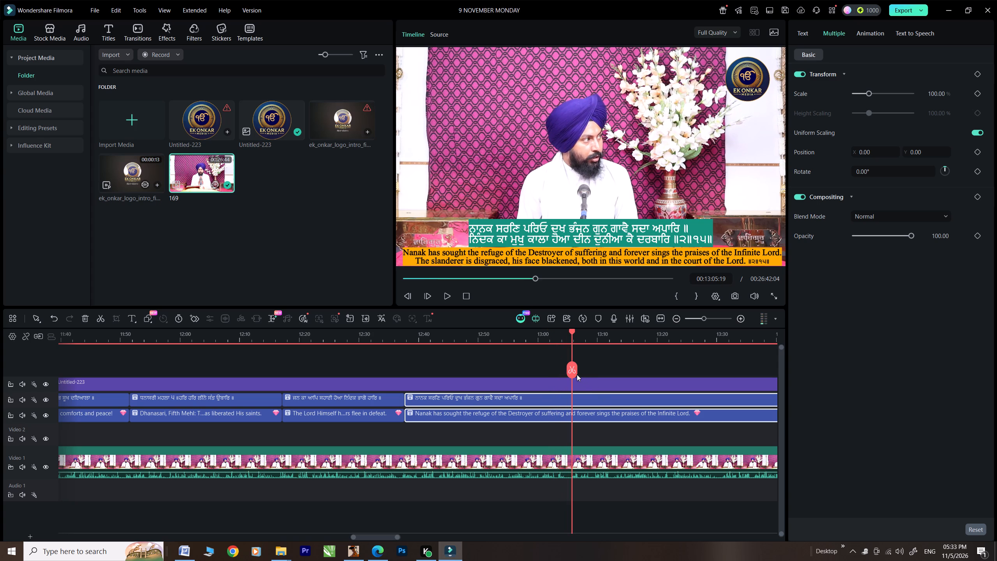
{"action": "left_click", "coordinate": [571, 367]}
Select the Gurmukhi caption after 00:13:05:19 and, in Word, join the ਧਨਾਸਰੀ ਮਹਲਾ ੫ ॥ heading to the ਅਬ ਹਰਿ ਰਾਖਨਹਾਰੁ ਚਿਤਾਰਿਆ line.
{"action": "left_click", "coordinate": [593, 397]}
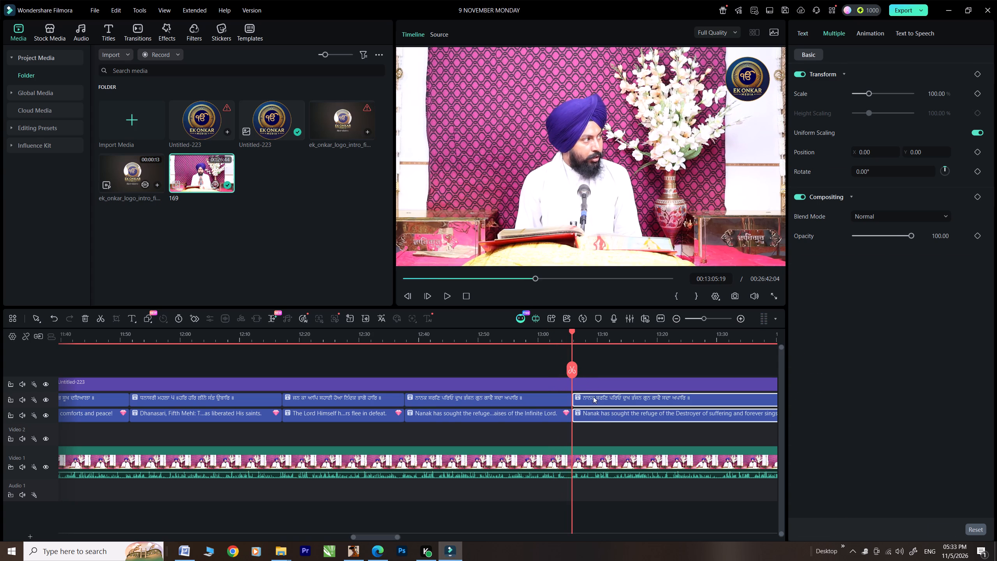
{"action": "left_click", "coordinate": [188, 552]}
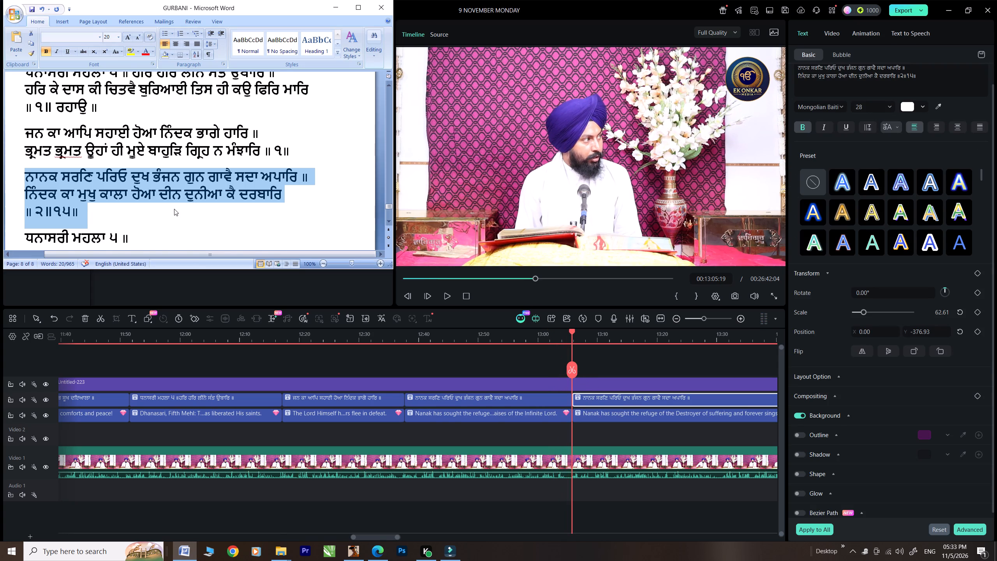
{"action": "scroll", "coordinate": [174, 208], "scroll_direction": "down", "scroll_amount": 2}
{"action": "left_click", "coordinate": [24, 182]}
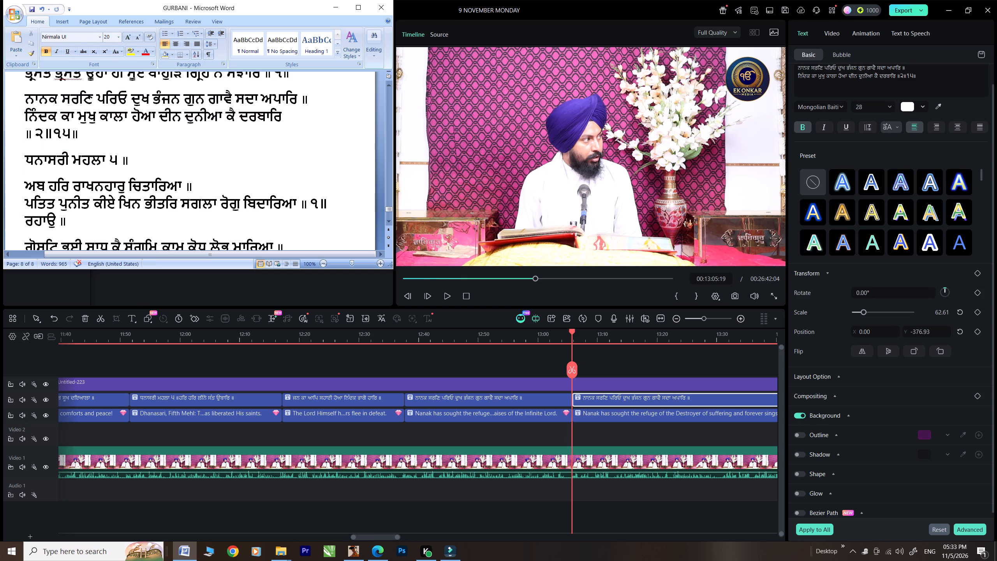
{"action": "key", "text": "BackSpace"}
{"action": "key", "text": "space"}
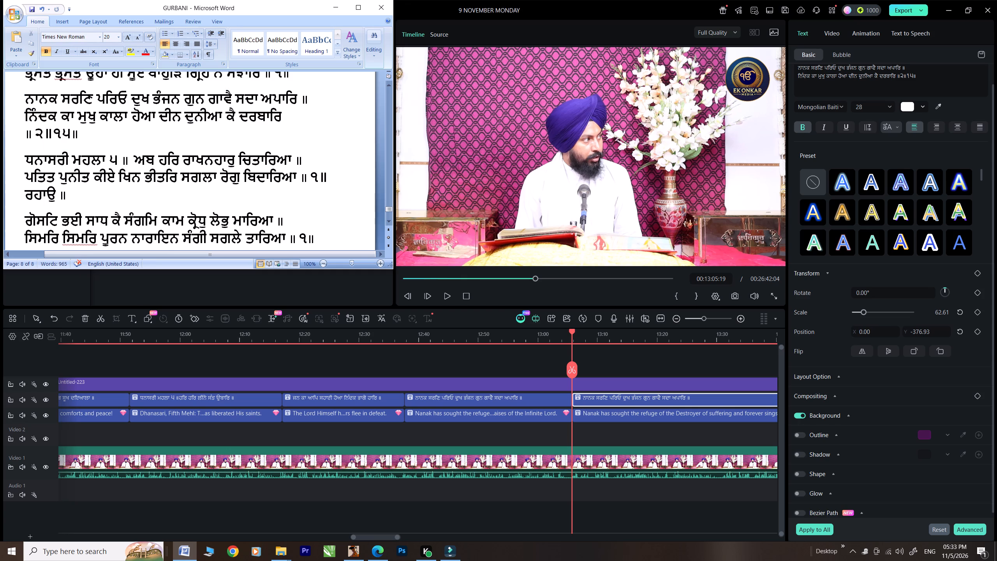
Replace the Gurmukhi caption after 00:13:05:19 with Word's verse from ਧਨਾਸਰੀ ਮਹਲਾ ੫ ॥ ਅਬ ਹਰਿ through ਰਹਾਉ ॥, without a trailing blank line.
{"action": "left_click_drag", "start_coordinate": [71, 194], "coordinate": [25, 161]}
{"action": "key", "text": "ctrl+c"}
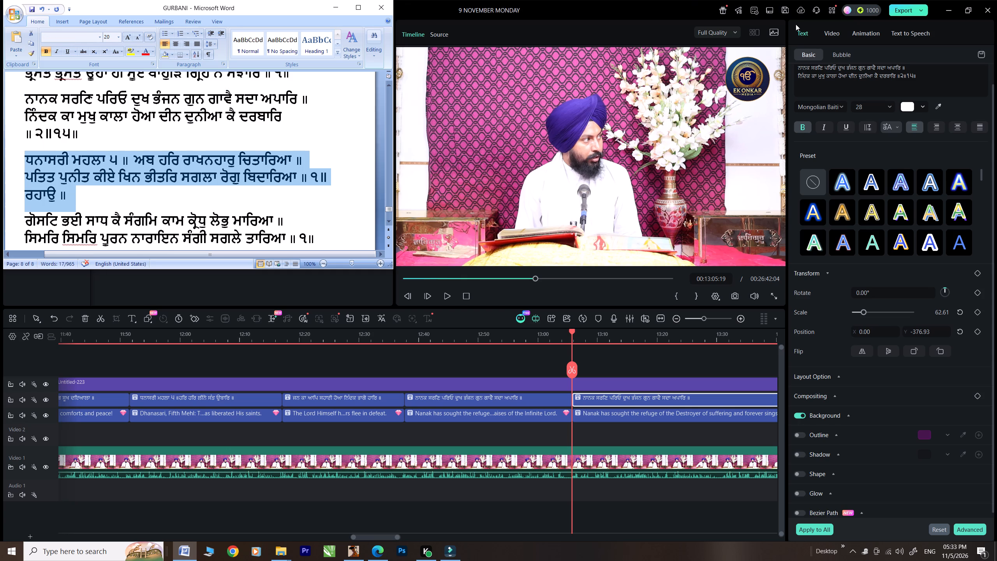
{"action": "left_click_drag", "start_coordinate": [930, 81], "coordinate": [796, 55]}
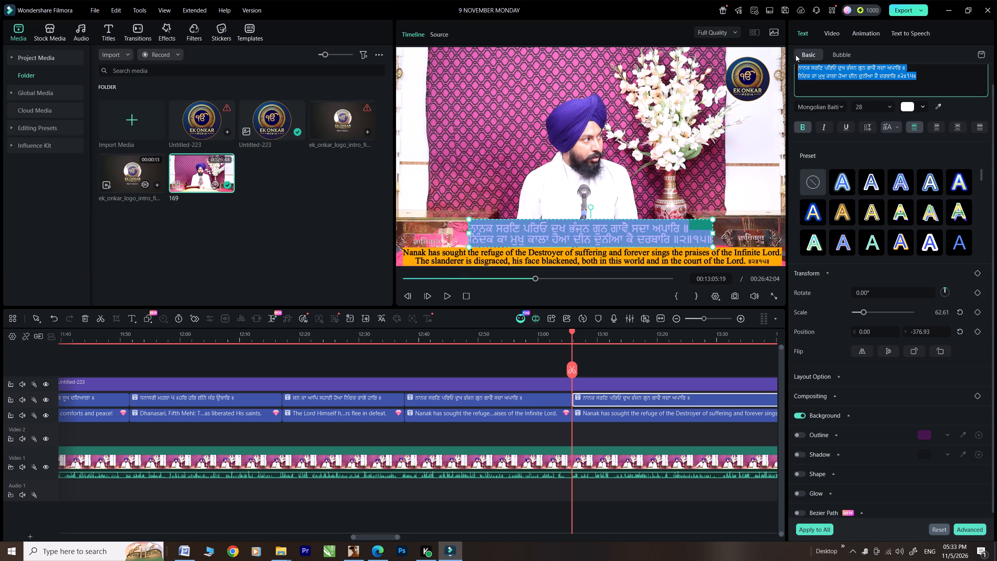
{"action": "key", "text": "ctrl+v"}
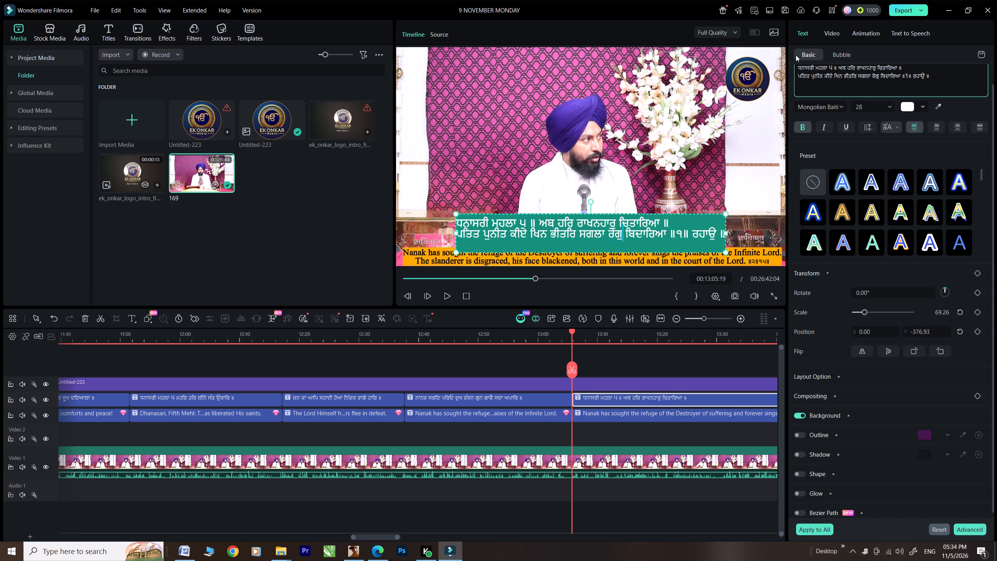
{"action": "key", "text": "BackSpace"}
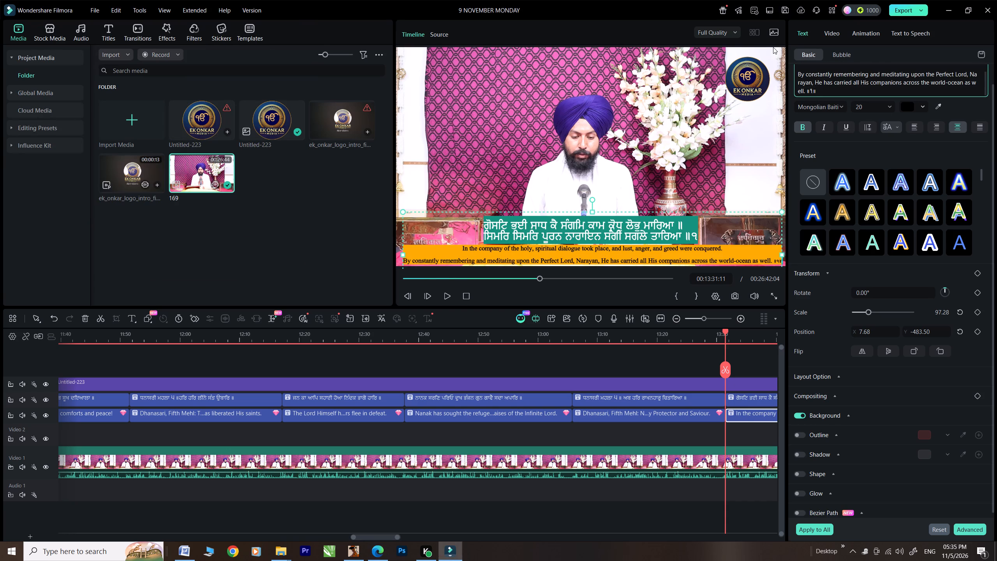
{"action": "left_click", "coordinate": [798, 73]}
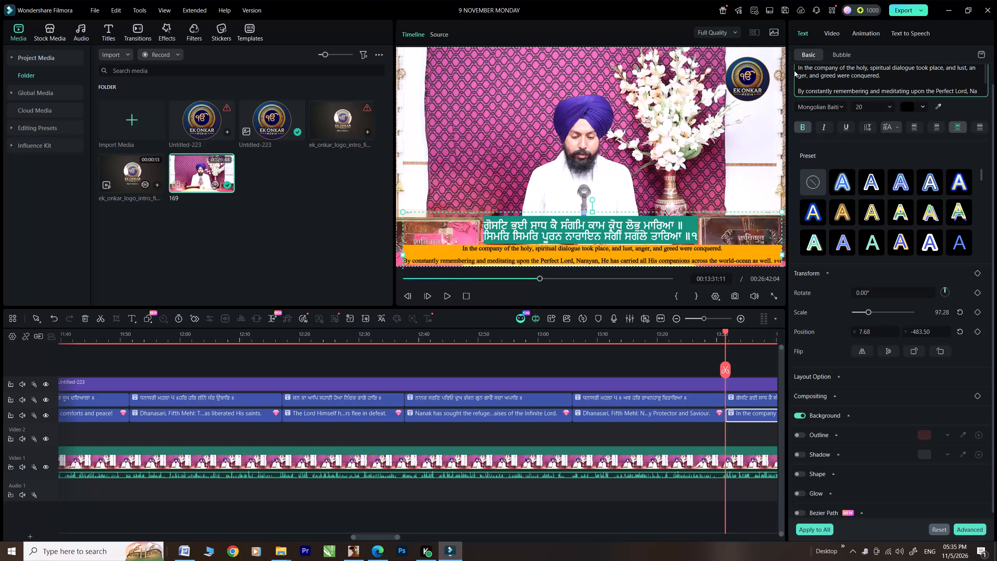
{"action": "key", "text": "BackSpace"}
Reposition the "In the company of the holy" English caption to X 0.00, Y -504.61.
{"action": "left_click", "coordinate": [557, 197]}
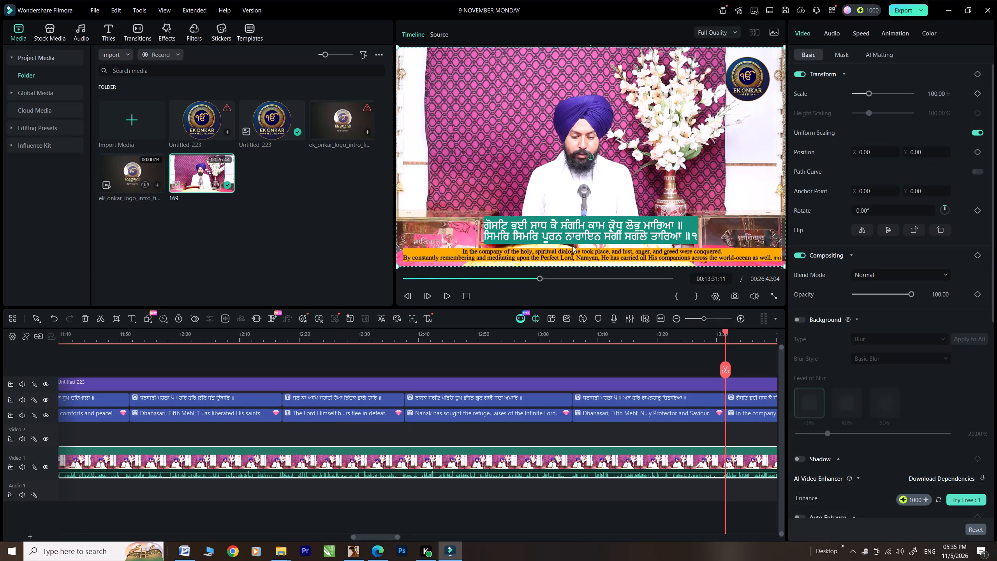
{"action": "left_click", "coordinate": [574, 252]}
Nudge the ਗੋਸਟਿ ਭਈ ਸਾਧ ਕੈ ਸੰਗਮਿ Gurmukhi caption down to Y position -398.05, just above the English caption.
{"action": "left_click", "coordinate": [579, 237]}
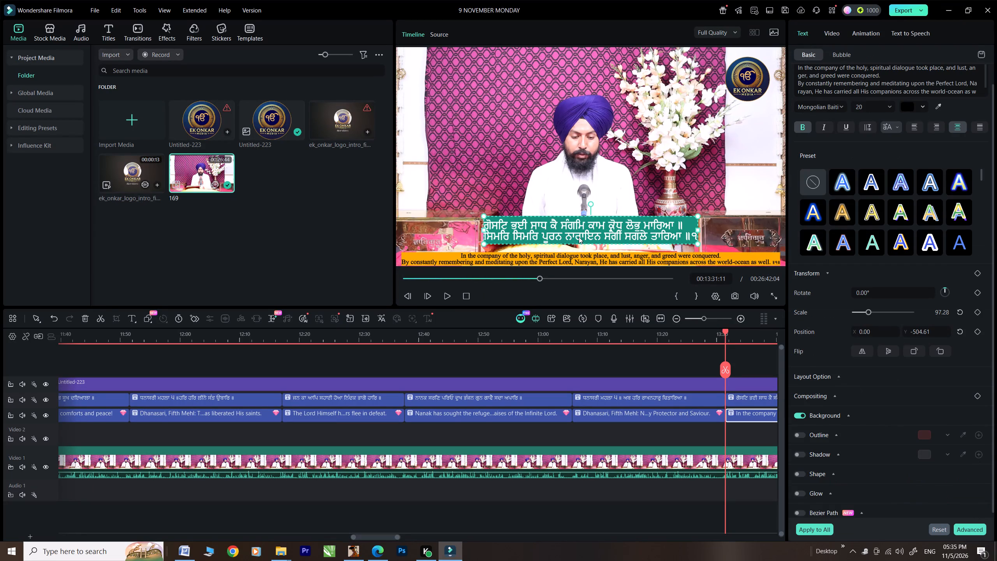
{"action": "key", "text": "Down"}
{"action": "key", "text": "Down"}
{"action": "key", "text": "Down"}
{"action": "key", "text": "Down"}
{"action": "key", "text": "Down"}
{"action": "key", "text": "Down"}
{"action": "key", "text": "Down"}
{"action": "key", "text": "Down"}
{"action": "key", "text": "Down"}
{"action": "key", "text": "Down"}
{"action": "key", "text": "Down"}
{"action": "key", "text": "Down"}
{"action": "key", "text": "Down"}
{"action": "key", "text": "Down"}
{"action": "key", "text": "Down"}
{"action": "key", "text": "Down"}
{"action": "key", "text": "Down"}
{"action": "key", "text": "Down"}
{"action": "key", "text": "Down"}
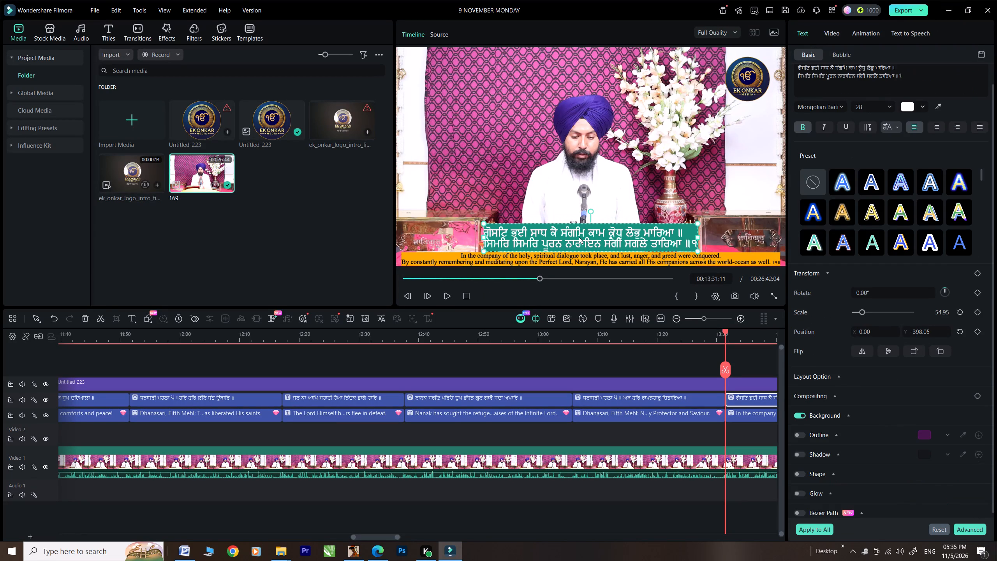
Play the ਗੋਸਟਿ ਭਈ recitation to 00:13:53:21, split the Gurmukhi and English captions there, and select the second Gurmukhi part.
{"action": "left_click", "coordinate": [444, 297]}
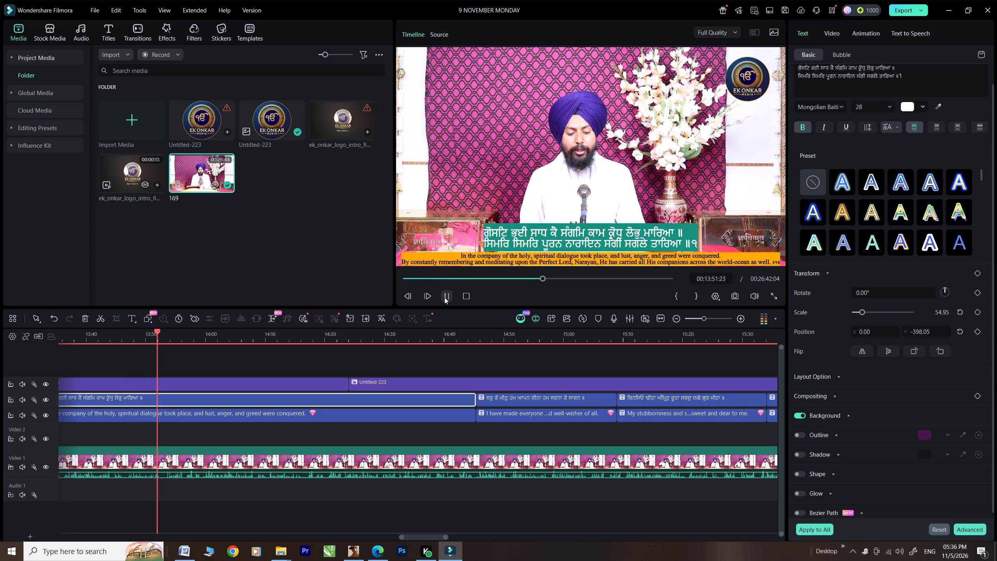
{"action": "left_click", "coordinate": [444, 297]}
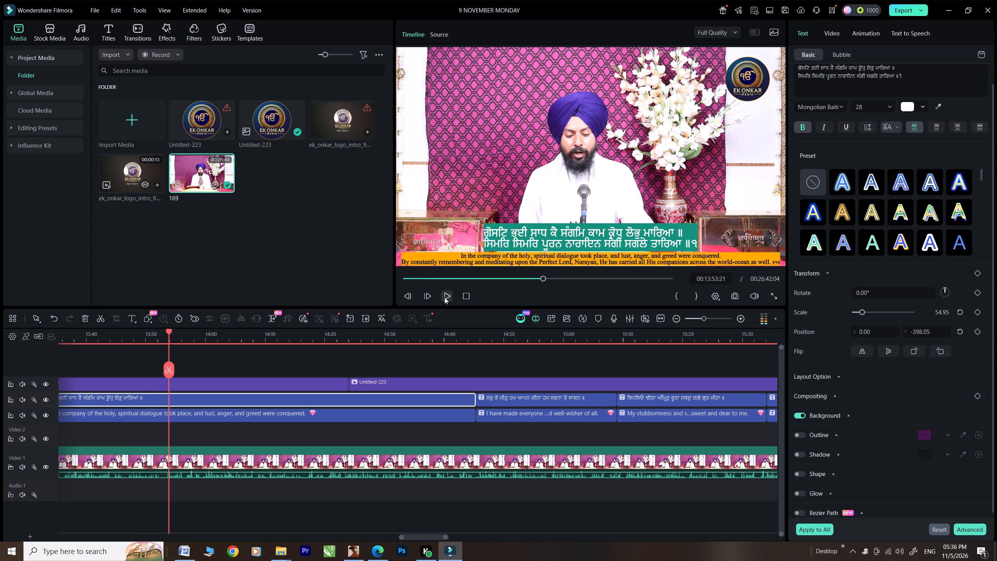
{"action": "left_click", "coordinate": [169, 365]}
{"action": "left_click", "coordinate": [200, 412]}
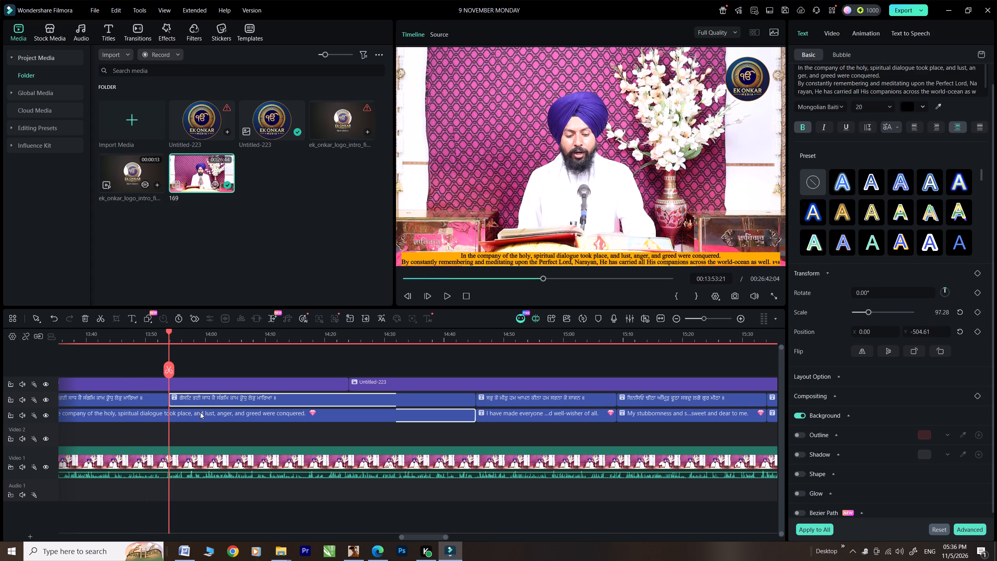
{"action": "left_click", "coordinate": [172, 370]}
{"action": "left_click", "coordinate": [200, 403]}
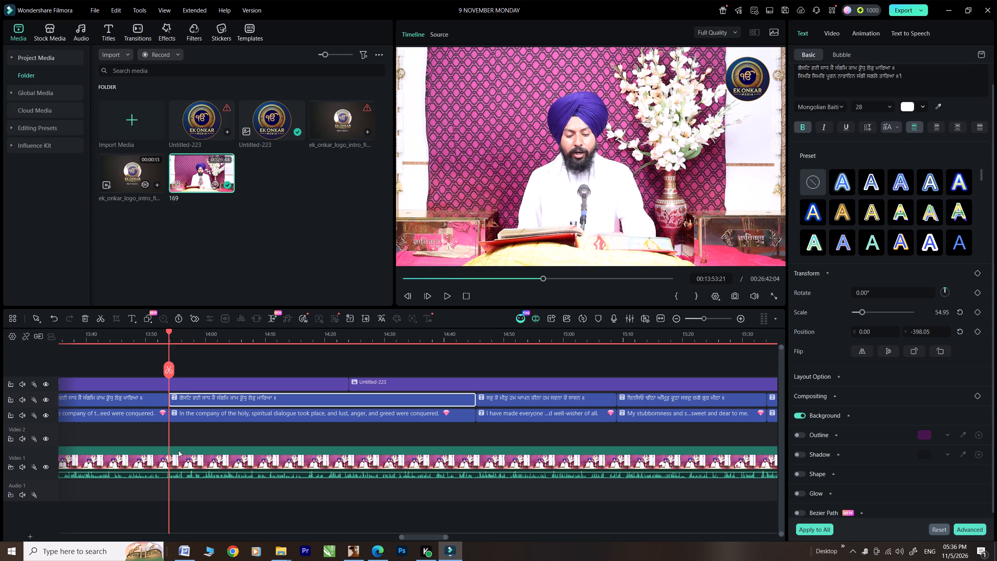
Look through the GURBANI Word document for verses following ਸਿਮਰਿ ਸਿਮਰਿ ਪੂਰਨ ਨਾਰਾਇਨ and for the latest page-number heading.
{"action": "left_click", "coordinate": [188, 549]}
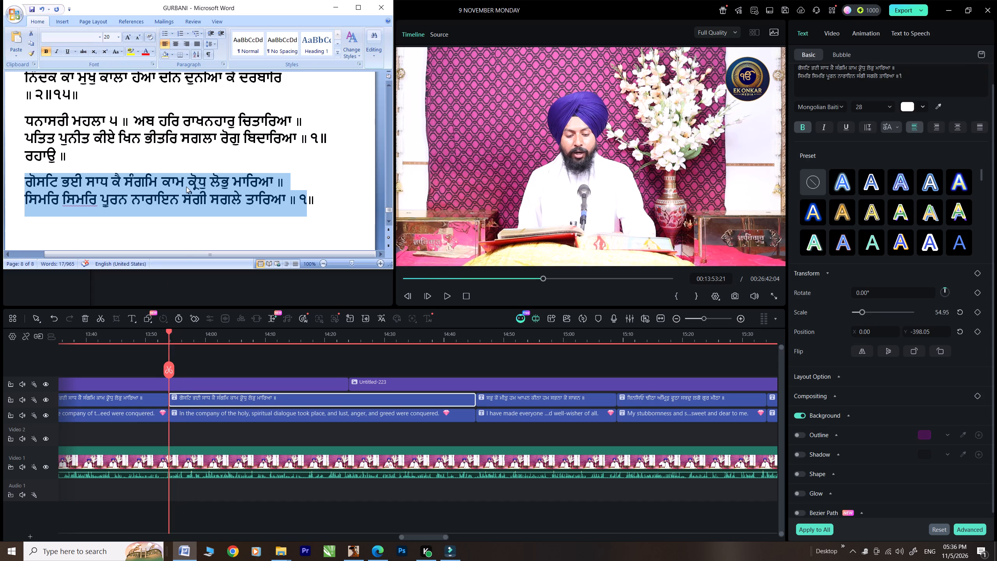
{"action": "scroll", "coordinate": [186, 187], "scroll_direction": "down", "scroll_amount": 7}
{"action": "scroll", "coordinate": [186, 187], "scroll_direction": "up", "scroll_amount": 5}
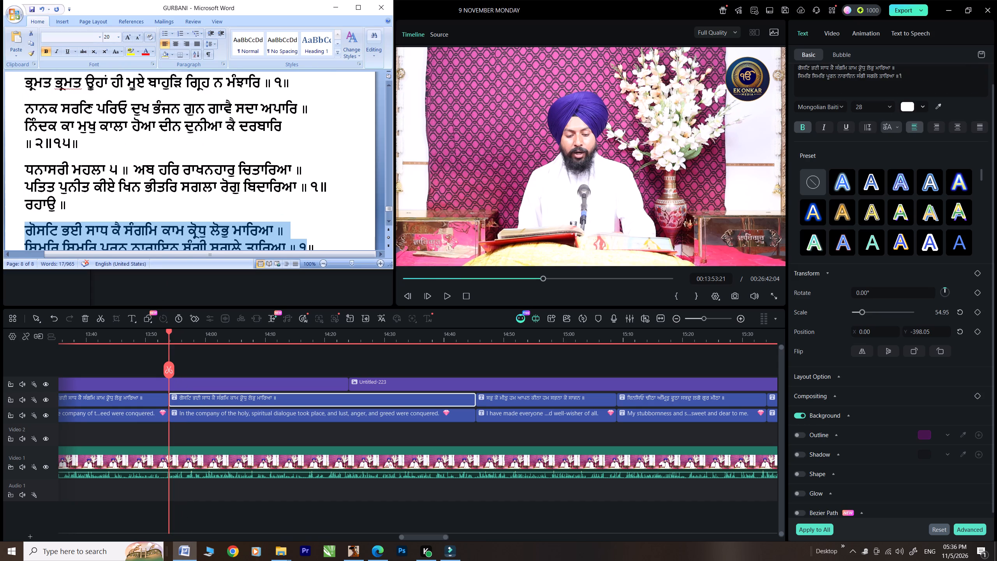
{"action": "scroll", "coordinate": [186, 187], "scroll_direction": "up", "scroll_amount": 15}
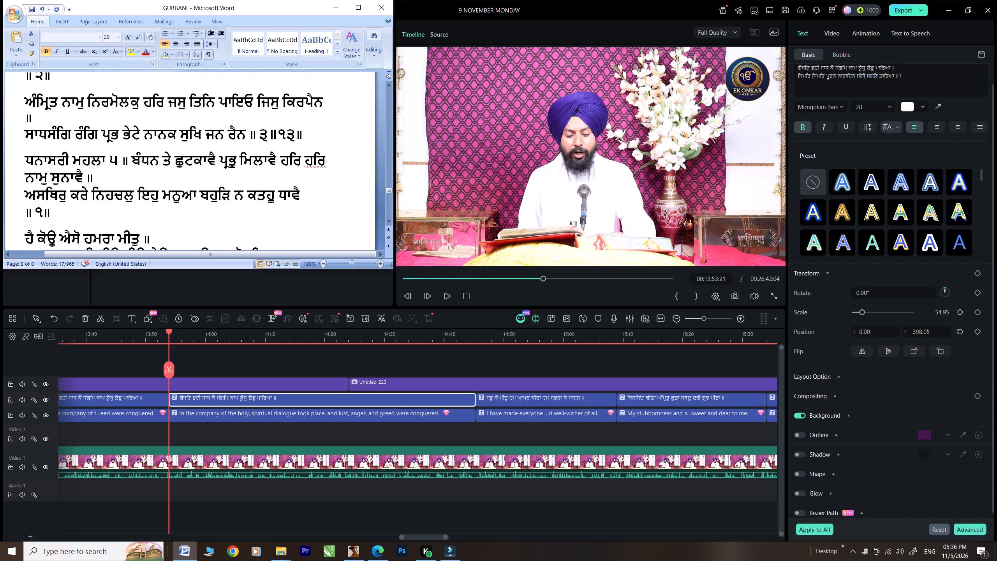
{"action": "scroll", "coordinate": [186, 187], "scroll_direction": "up", "scroll_amount": 8}
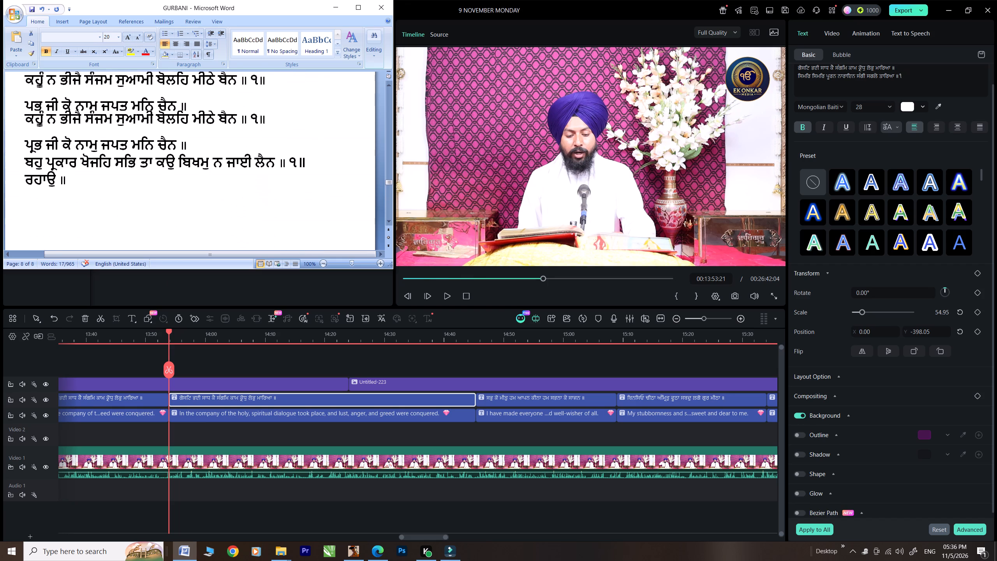
{"action": "scroll", "coordinate": [186, 187], "scroll_direction": "up", "scroll_amount": 10}
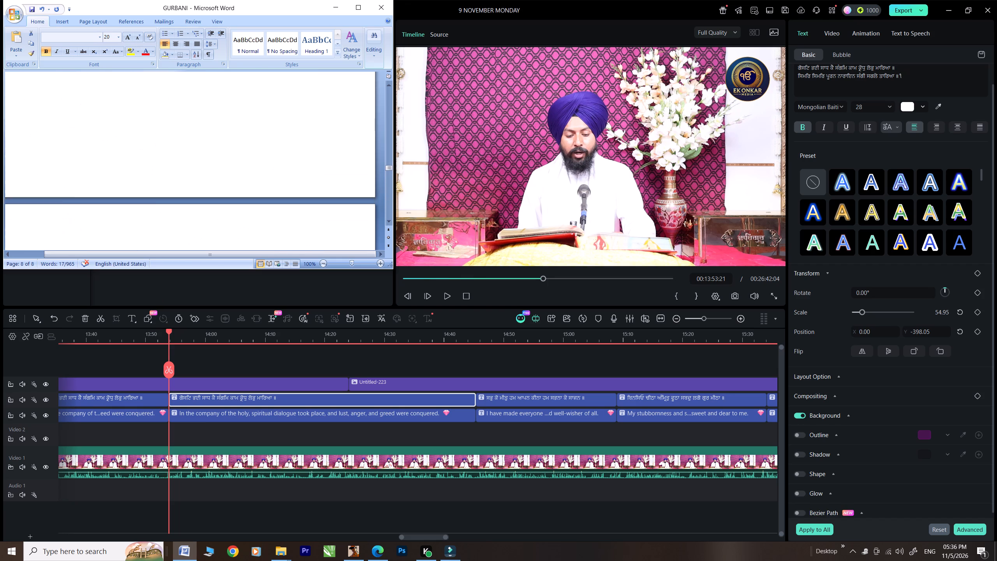
{"action": "scroll", "coordinate": [186, 187], "scroll_direction": "up", "scroll_amount": 3}
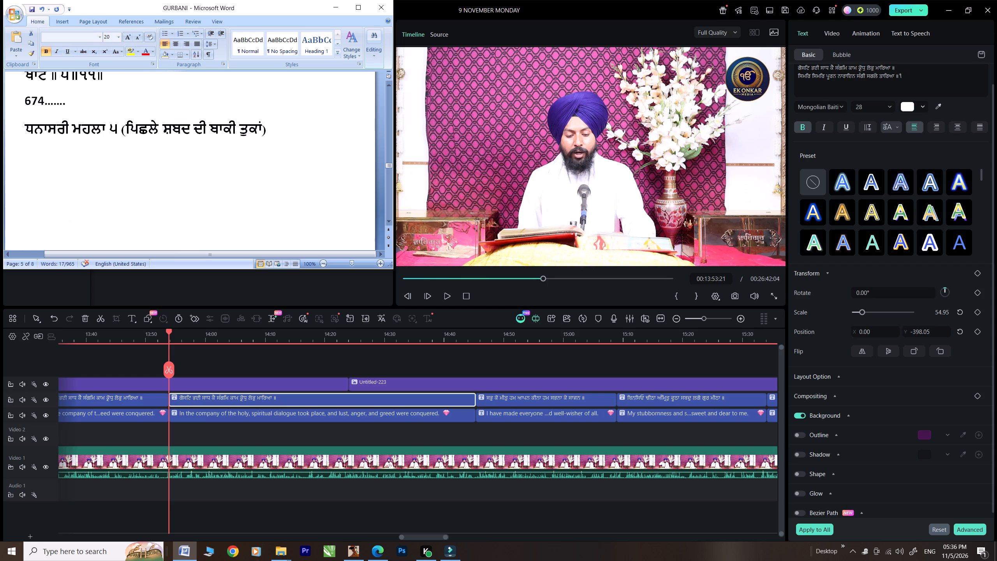
{"action": "scroll", "coordinate": [186, 187], "scroll_direction": "down", "scroll_amount": 19}
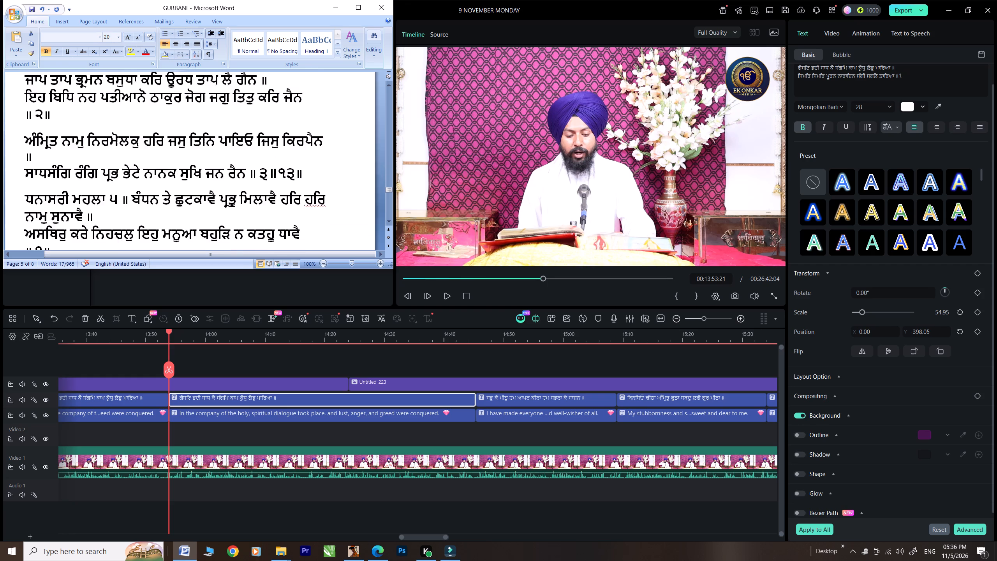
{"action": "scroll", "coordinate": [186, 187], "scroll_direction": "down", "scroll_amount": 20}
{"action": "scroll", "coordinate": [186, 187], "scroll_direction": "down", "scroll_amount": 3}
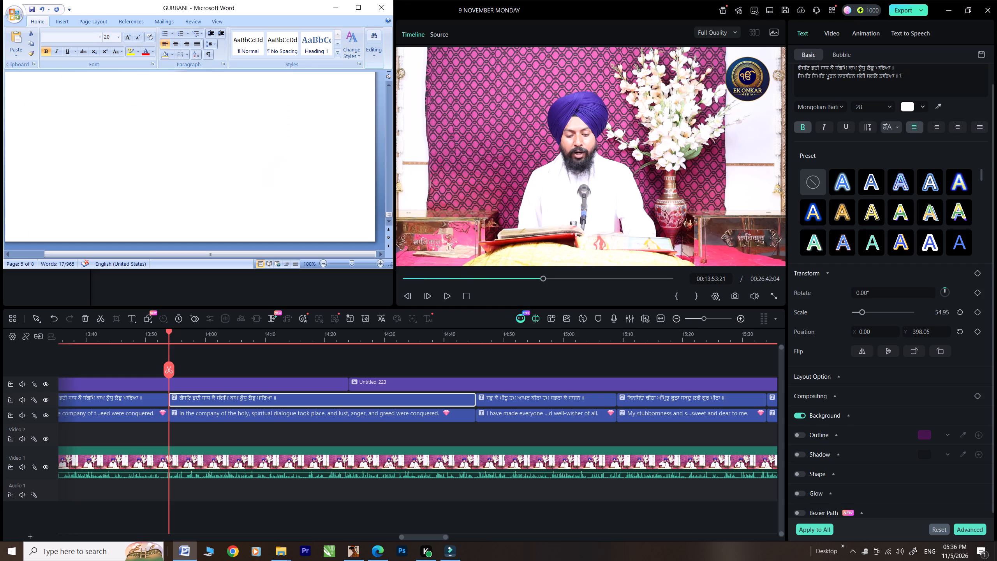
{"action": "scroll", "coordinate": [163, 132], "scroll_direction": "up", "scroll_amount": 2}
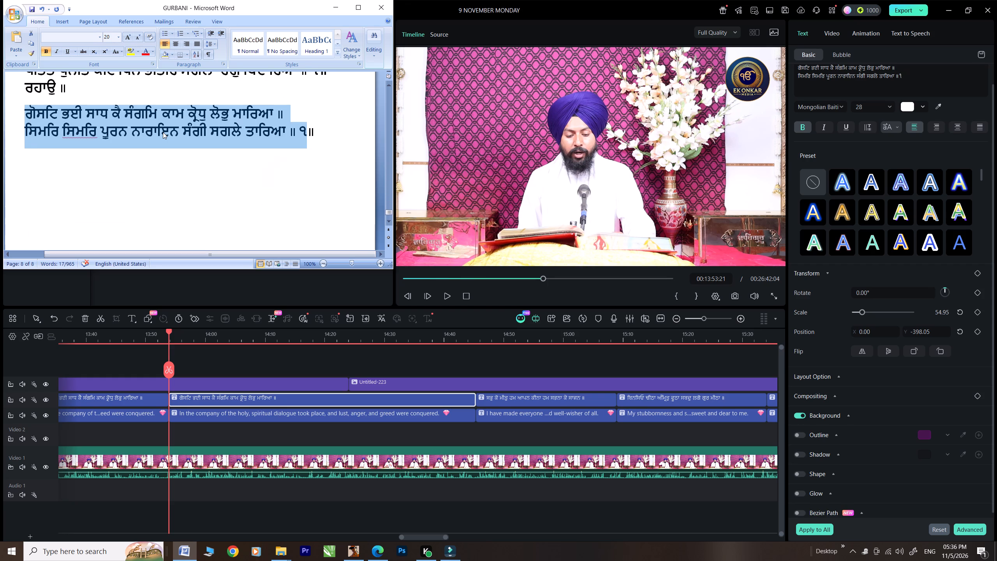
Clear the entire GURBANI Word document and start it with the page heading "675......." followed by a new line.
{"action": "key", "text": "ctrl+a"}
{"action": "key", "text": "Delete"}
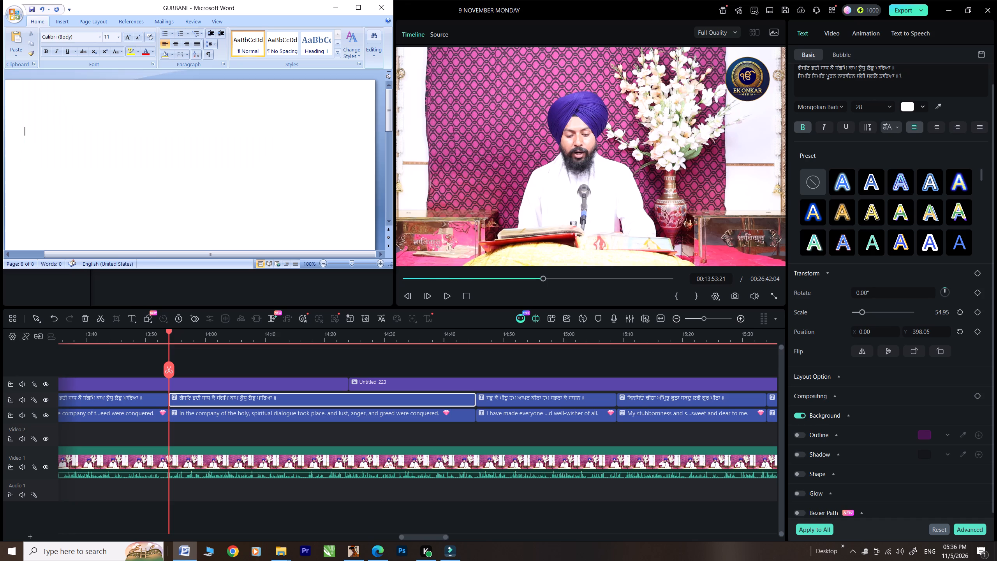
{"action": "type", "text": "675......."}
{"action": "key", "text": "Return"}
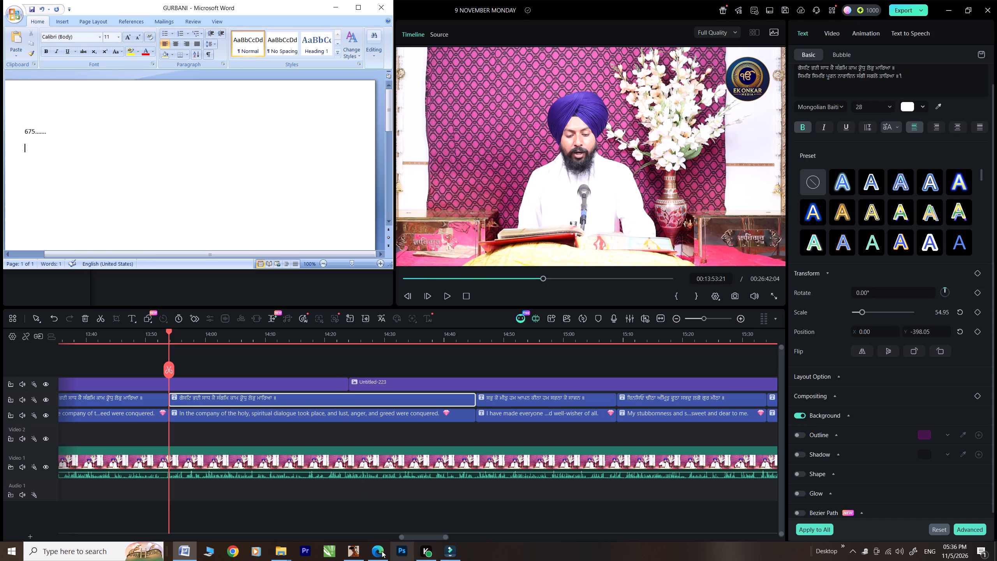
Open the "Gurmukhi to English translation of SGGS, page by page" PDF from the Sehaj Phaat Subtitles (AIII) folder, dismissing the reading-options dialog.
{"action": "left_click", "coordinate": [278, 554]}
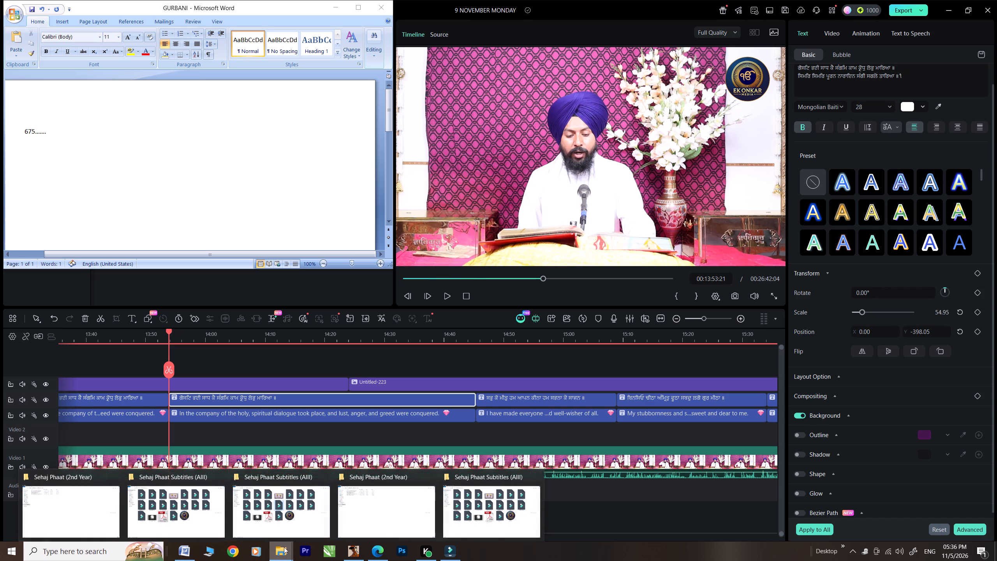
{"action": "left_click", "coordinate": [475, 497]}
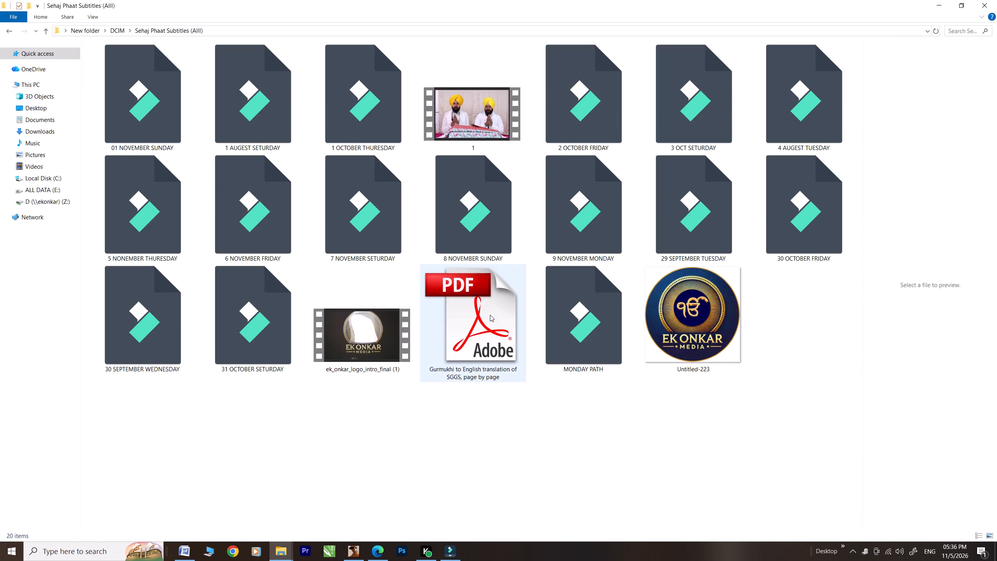
{"action": "double_click", "coordinate": [490, 315]}
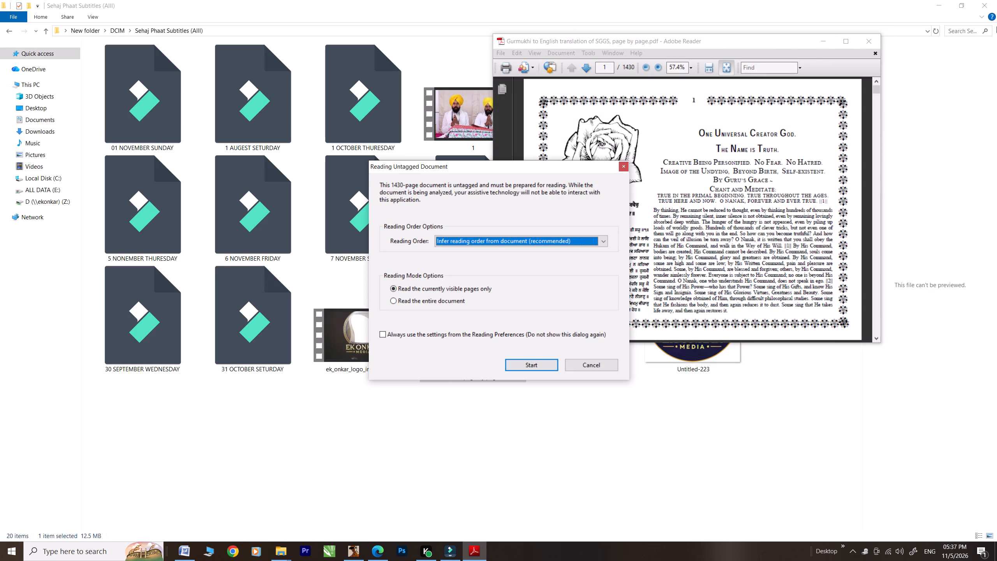
{"action": "left_click", "coordinate": [988, 0]}
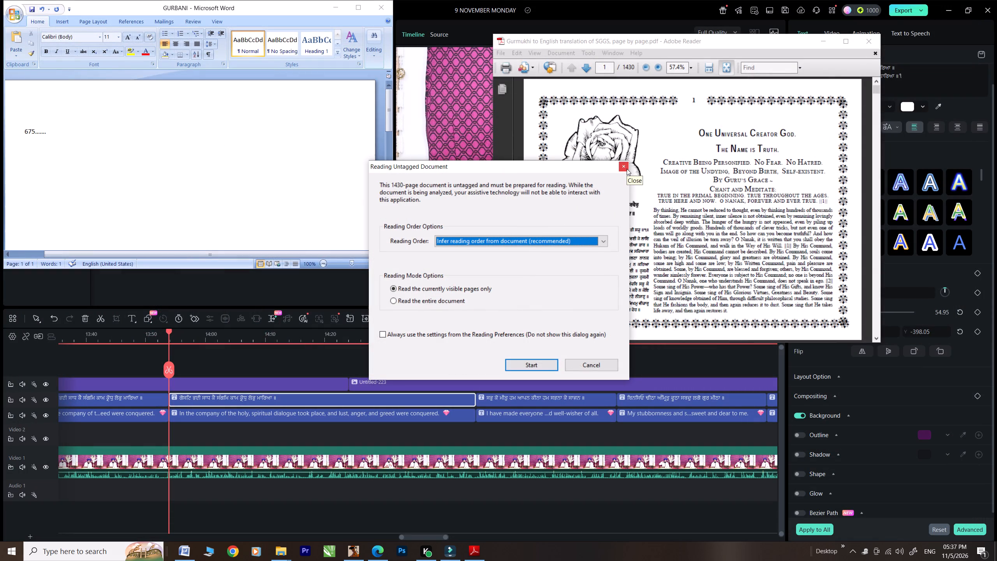
{"action": "left_click", "coordinate": [627, 169]}
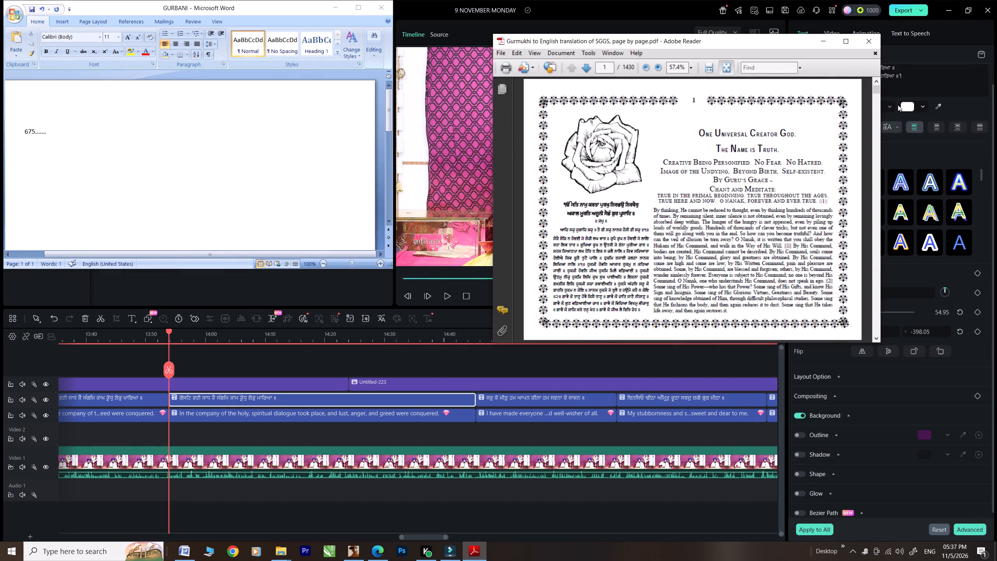
Go to page 675 of the translation PDF and copy its entire Gurmukhi column.
{"action": "left_click_drag", "start_coordinate": [875, 88], "coordinate": [875, 155]}
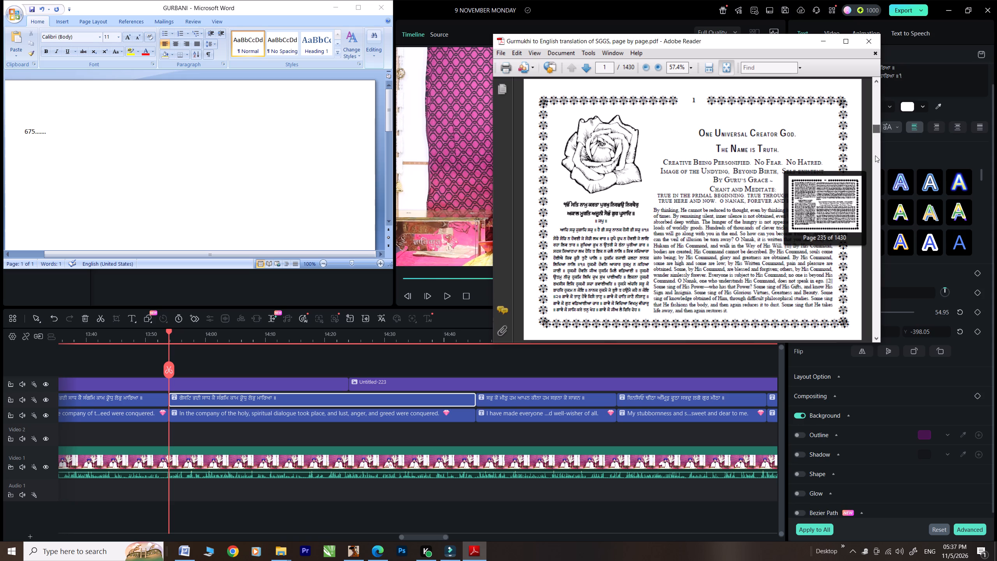
{"action": "left_click_drag", "start_coordinate": [875, 155], "coordinate": [875, 213]}
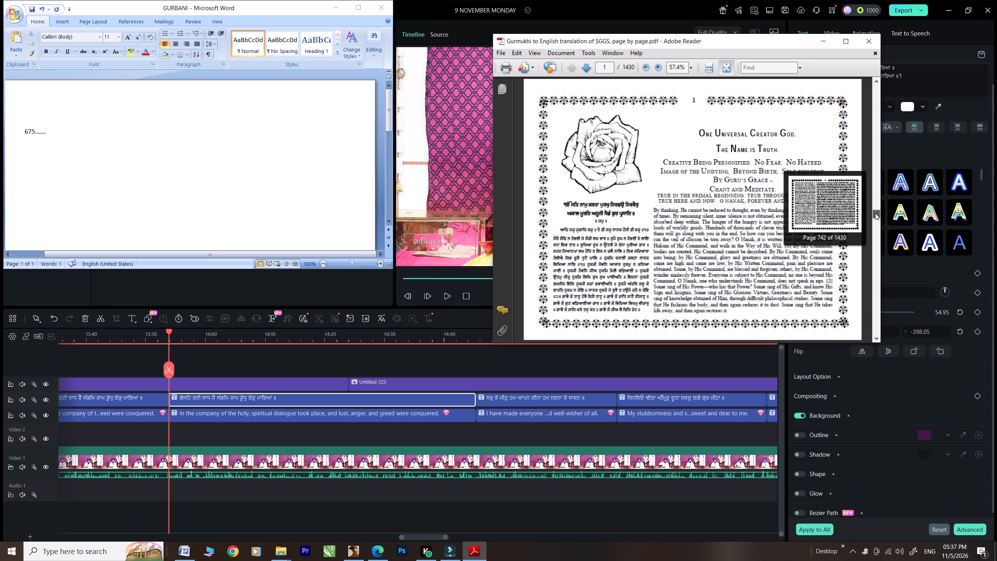
{"action": "left_click_drag", "start_coordinate": [875, 213], "coordinate": [878, 203]}
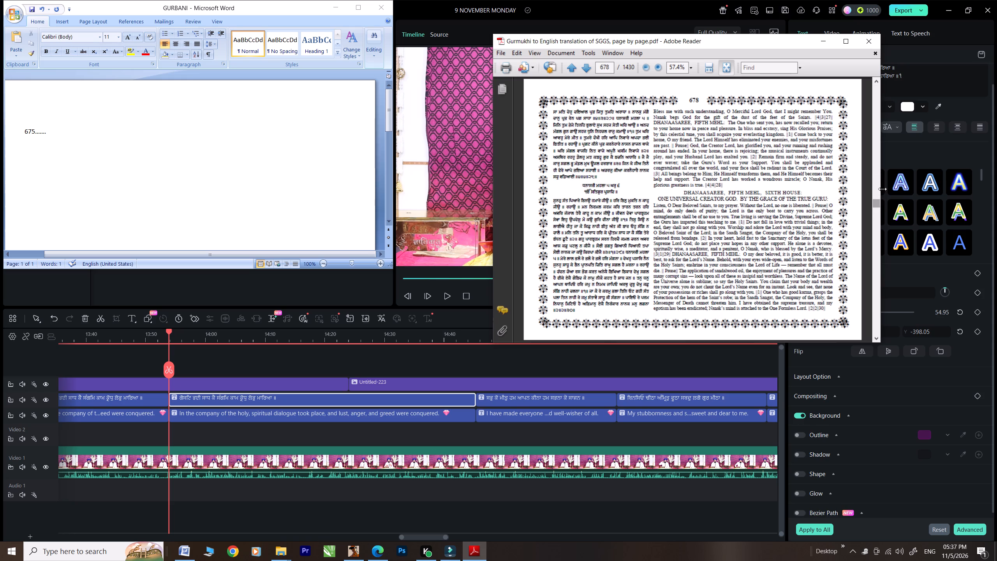
{"action": "scroll", "coordinate": [630, 166], "scroll_direction": "up", "scroll_amount": 3}
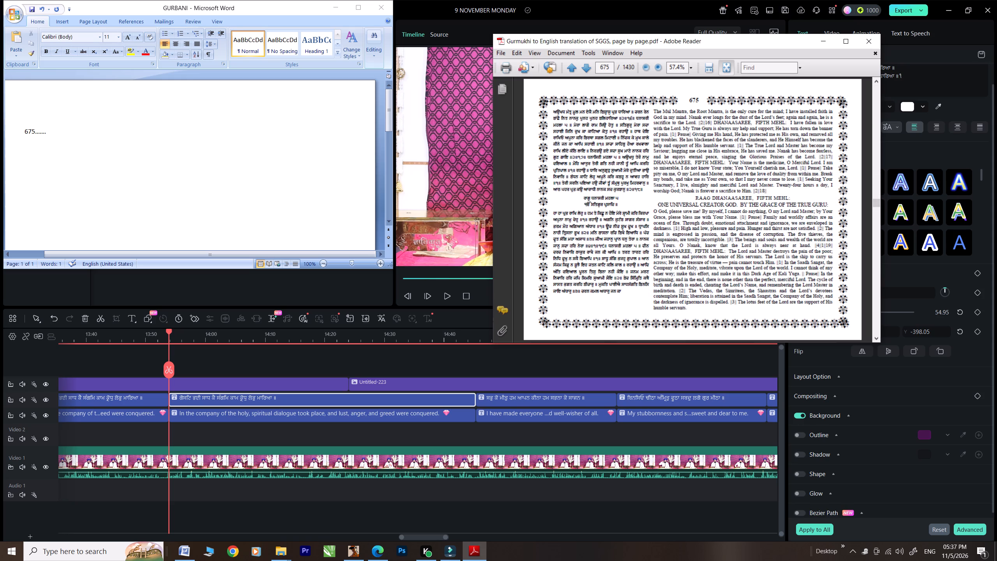
{"action": "left_click_drag", "start_coordinate": [551, 111], "coordinate": [597, 221]}
{"action": "left_click", "coordinate": [529, 113]}
{"action": "left_click_drag", "start_coordinate": [555, 113], "coordinate": [607, 261]}
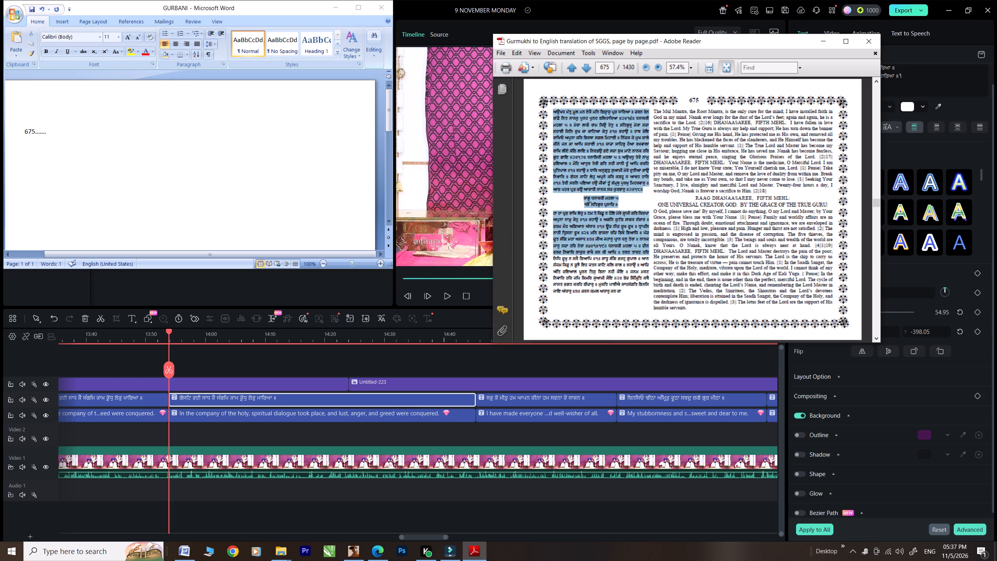
{"action": "left_click_drag", "start_coordinate": [607, 261], "coordinate": [626, 294]}
{"action": "right_click", "coordinate": [611, 250]}
{"action": "left_click", "coordinate": [630, 258]}
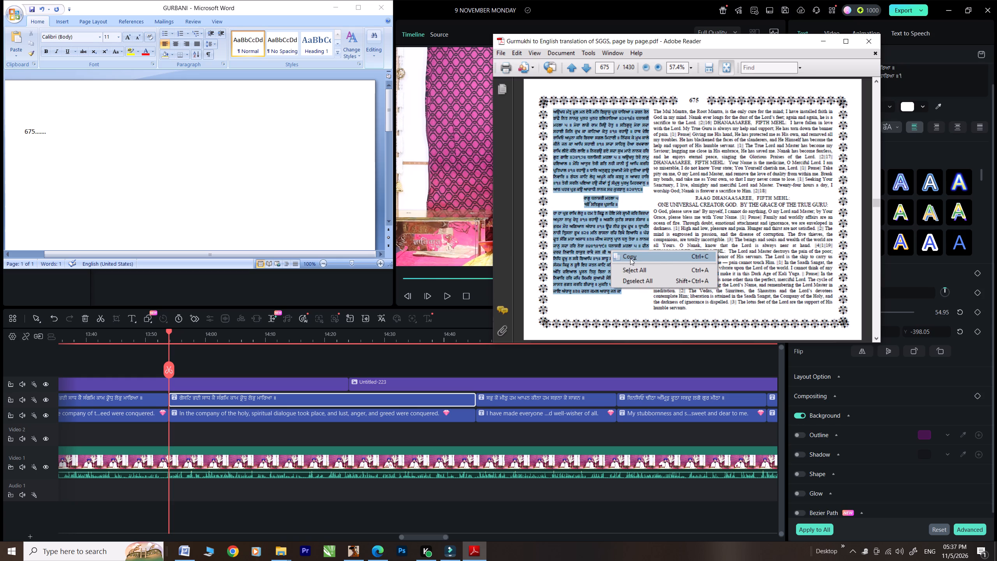
{"action": "left_click", "coordinate": [379, 551]}
{"action": "left_click", "coordinate": [166, 191]}
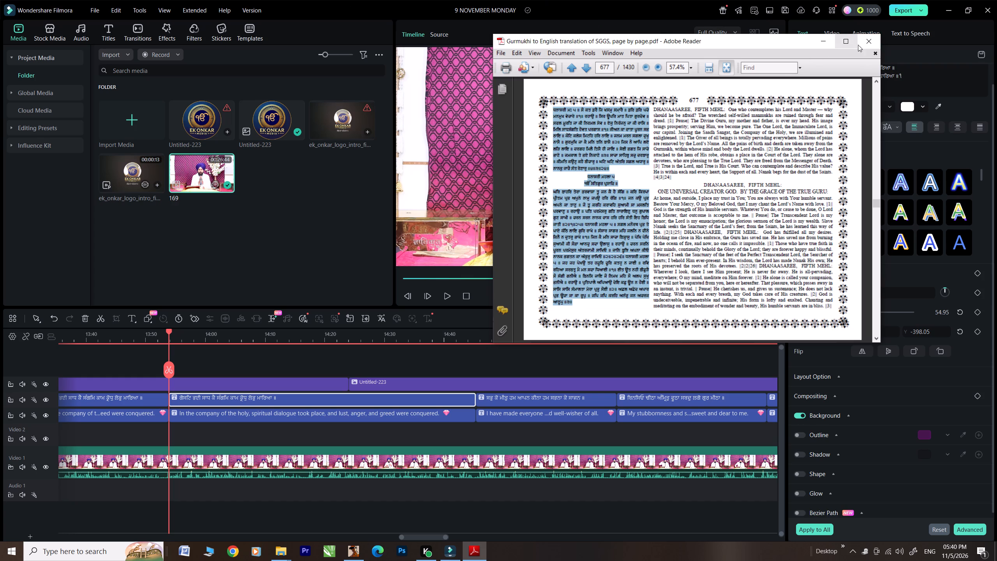
{"action": "left_click", "coordinate": [870, 42]}
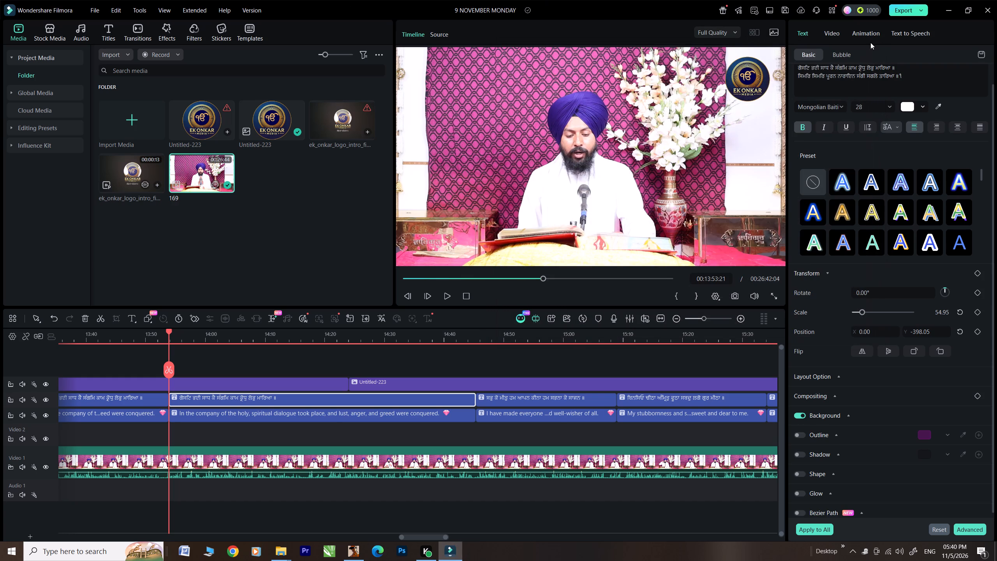
Save the 9 NOVEMBER MONDAY project in Filmora.
{"action": "key", "text": "ctrl+s"}
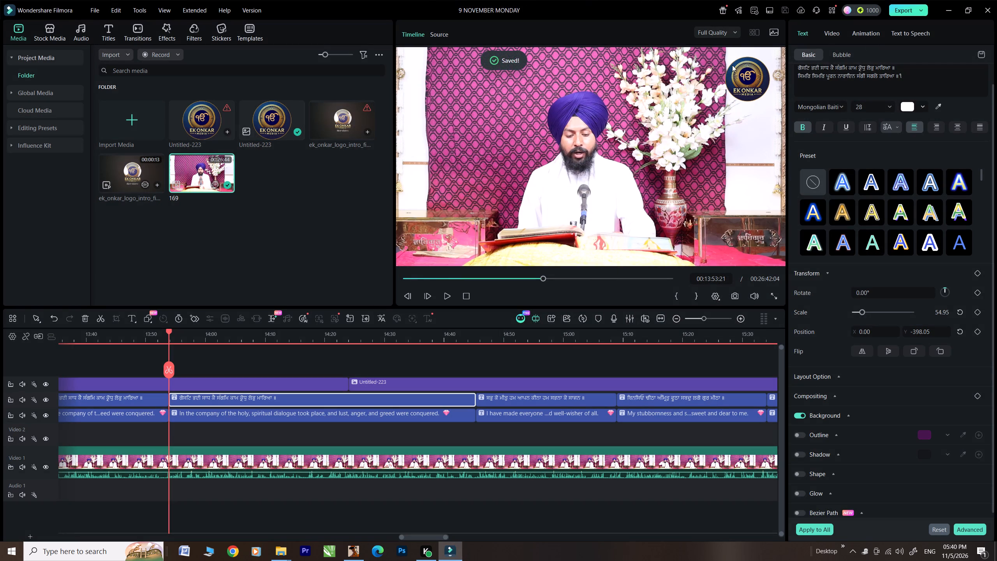
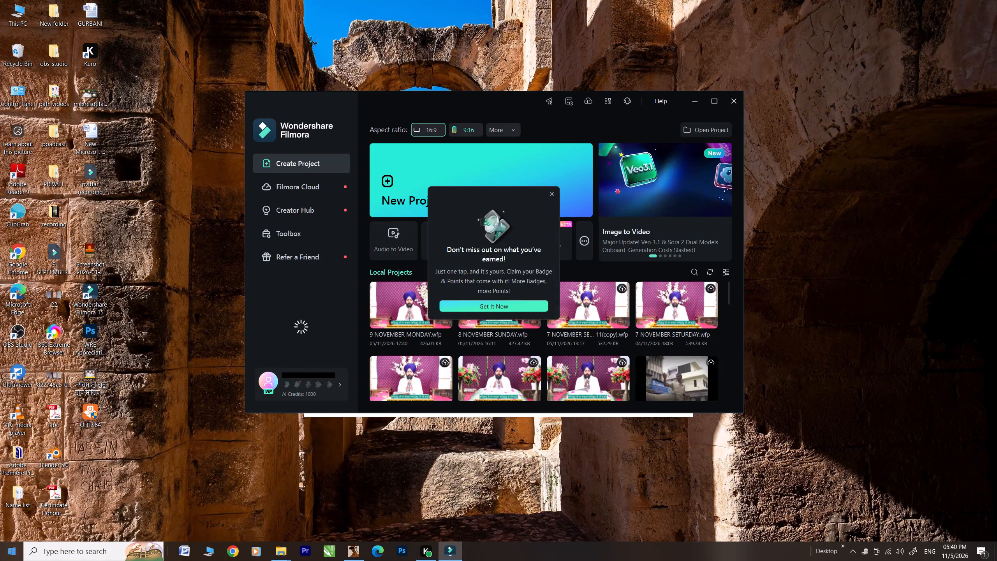
Open the GURBANI document from the desktop in Word and add the heading line "MONDAY PATH" above the 675 line.
{"action": "double_click", "coordinate": [94, 19]}
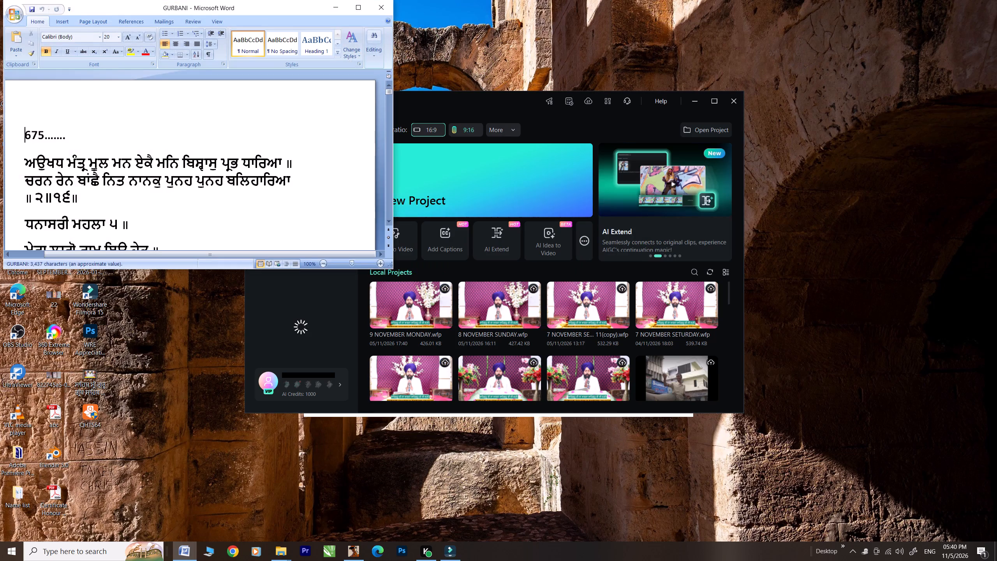
{"action": "type", "text": "MONDAY PATH"}
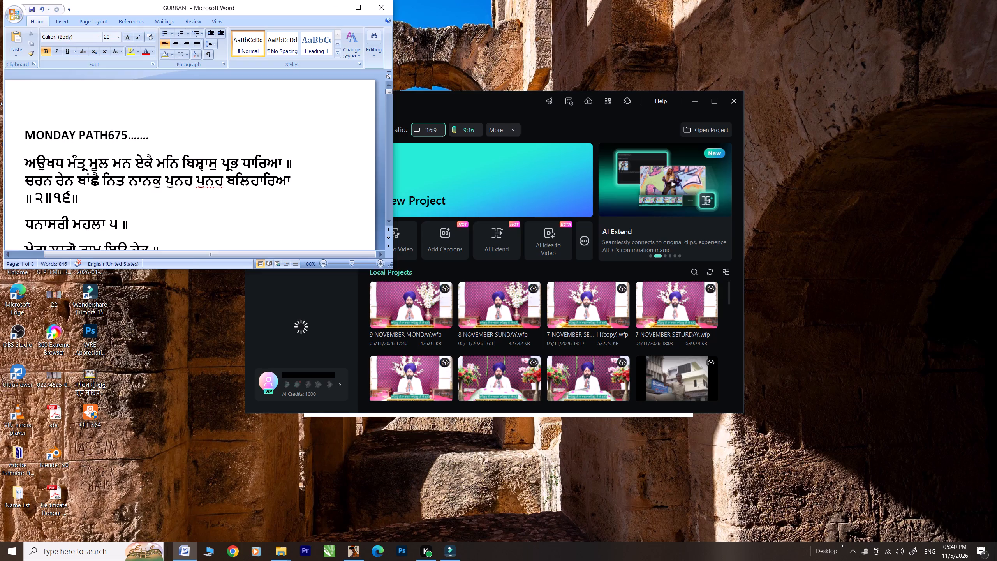
{"action": "key", "text": "Return"}
{"action": "key", "text": "ctrl+a"}
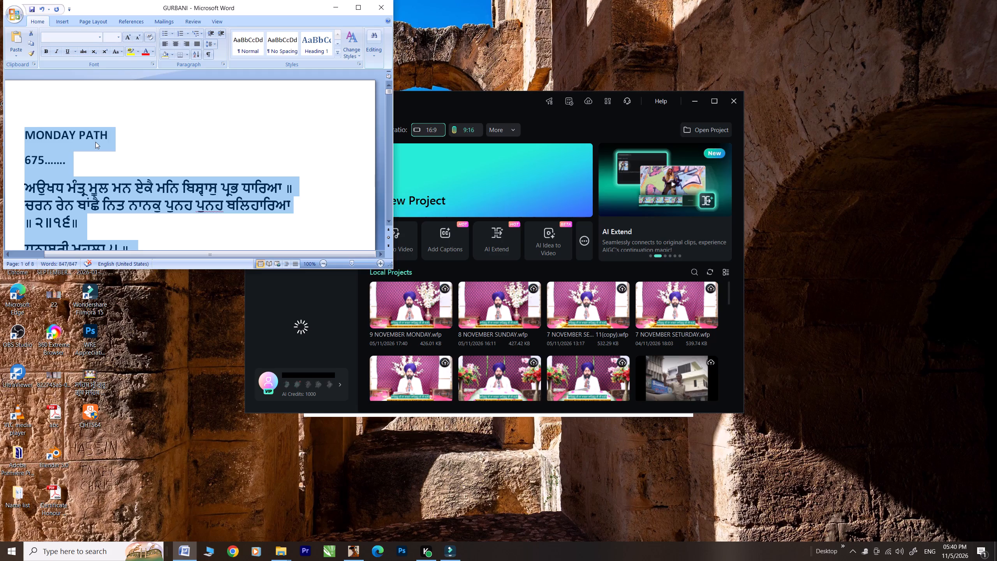
{"action": "key", "text": "Escape"}
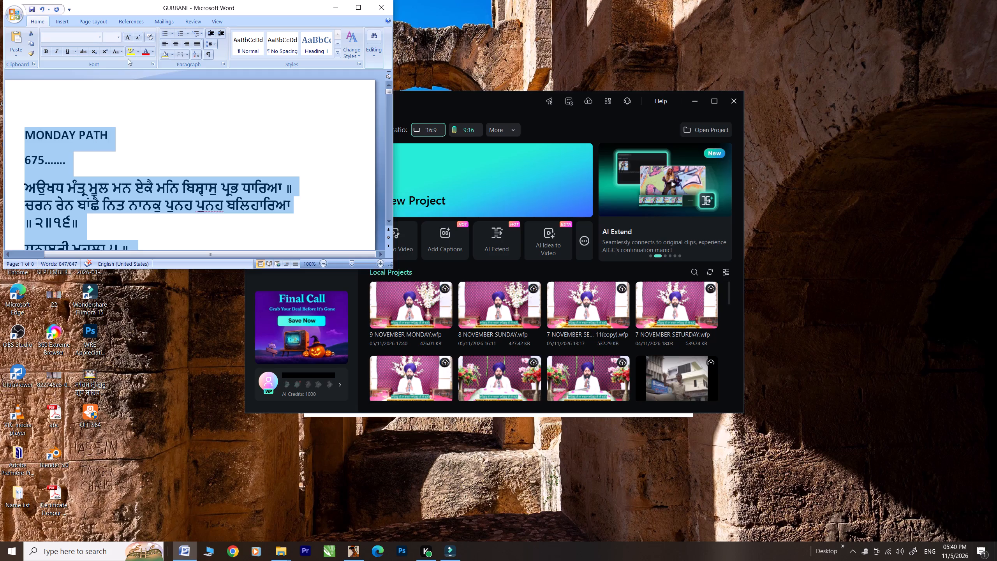
Save the GURBANI document under its existing name and close it.
{"action": "left_click", "coordinate": [14, 14]}
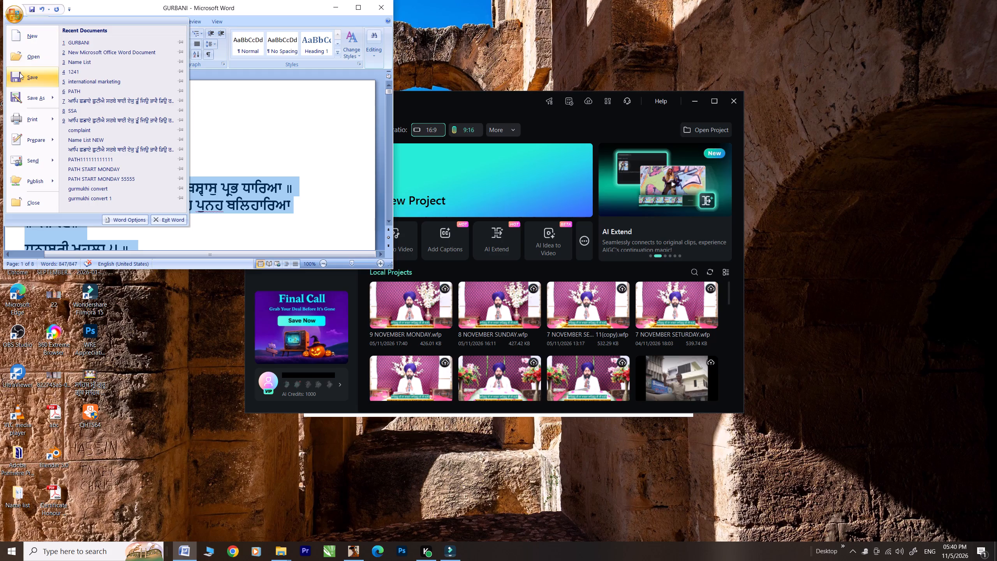
{"action": "left_click", "coordinate": [26, 76]}
{"action": "left_click", "coordinate": [203, 121]}
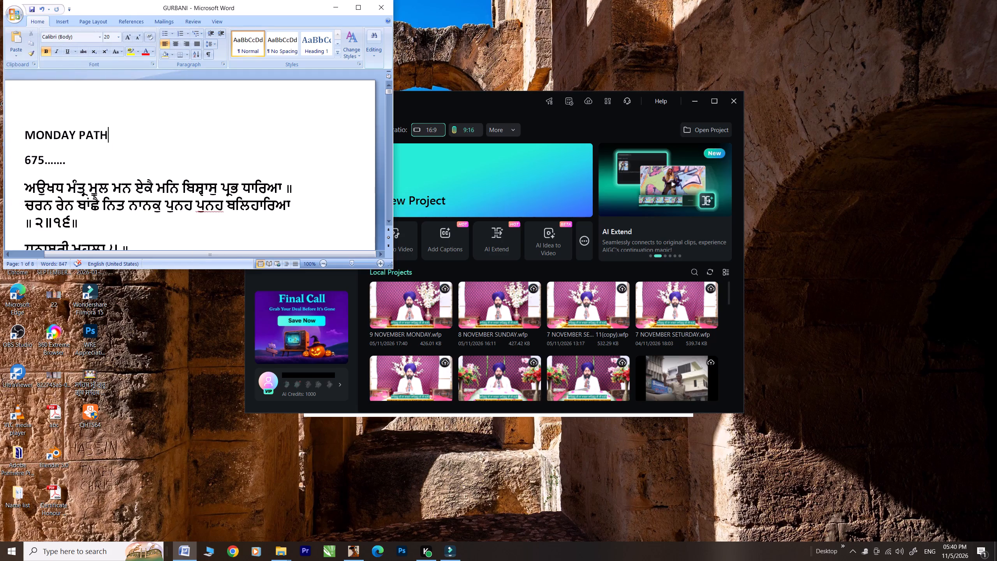
{"action": "key", "text": "ctrl+s"}
{"action": "left_click", "coordinate": [10, 16]}
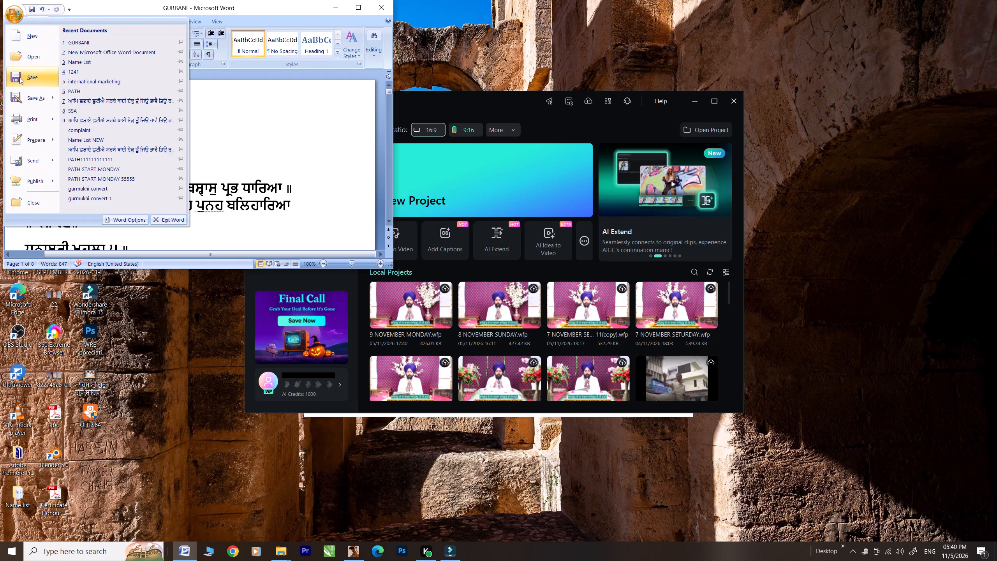
{"action": "left_click", "coordinate": [19, 77]}
{"action": "left_click", "coordinate": [382, 10]}
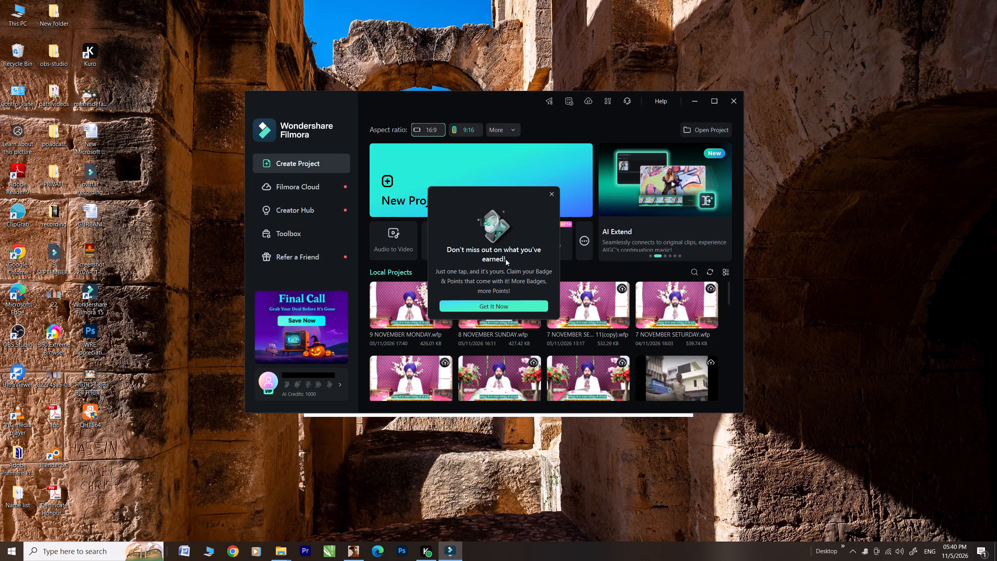
Back in Filmora, dismiss the badge-and-points promotion and the promotional window it opens.
{"action": "left_click", "coordinate": [512, 303]}
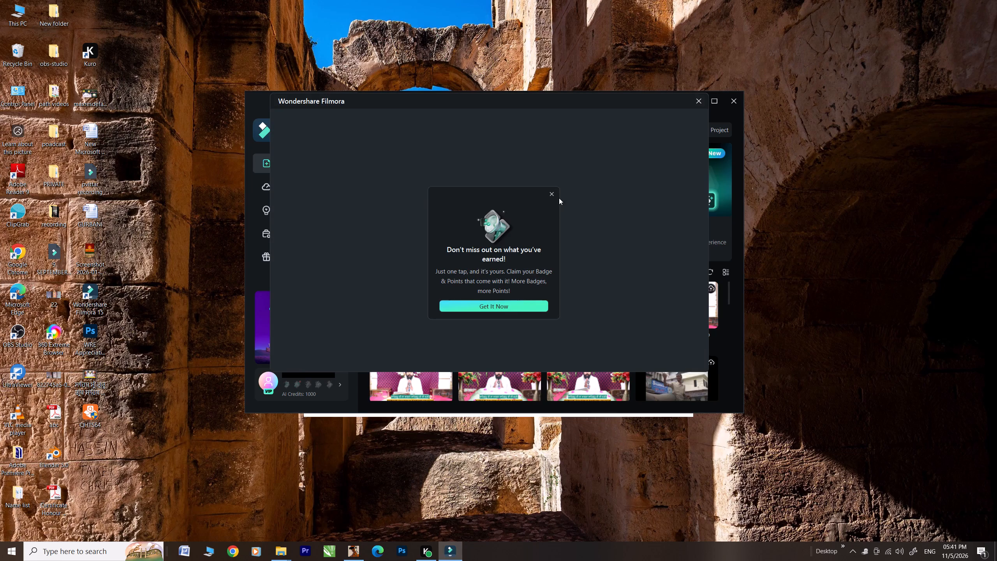
{"action": "left_click", "coordinate": [553, 195]}
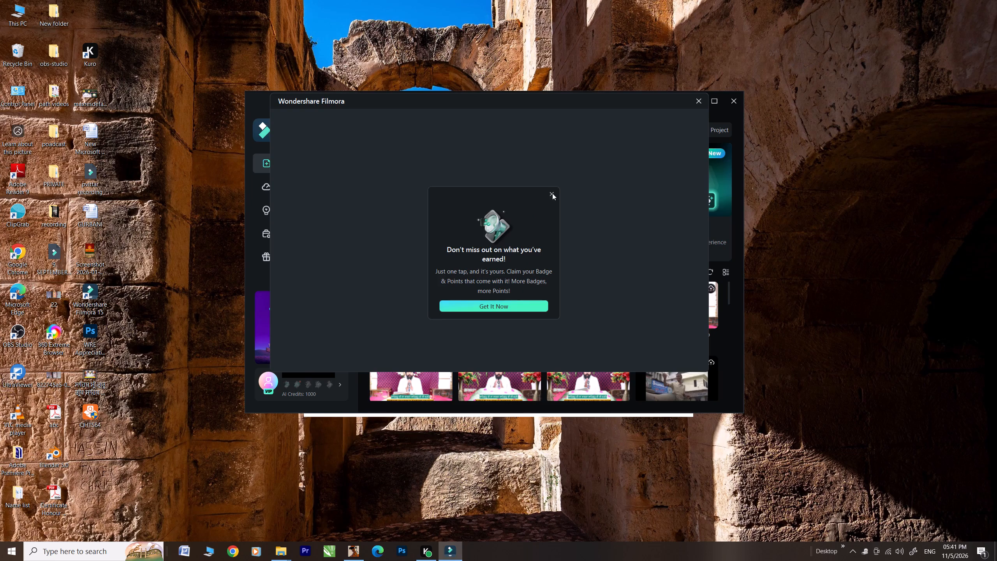
{"action": "left_click", "coordinate": [552, 193]}
{"action": "left_click", "coordinate": [697, 102]}
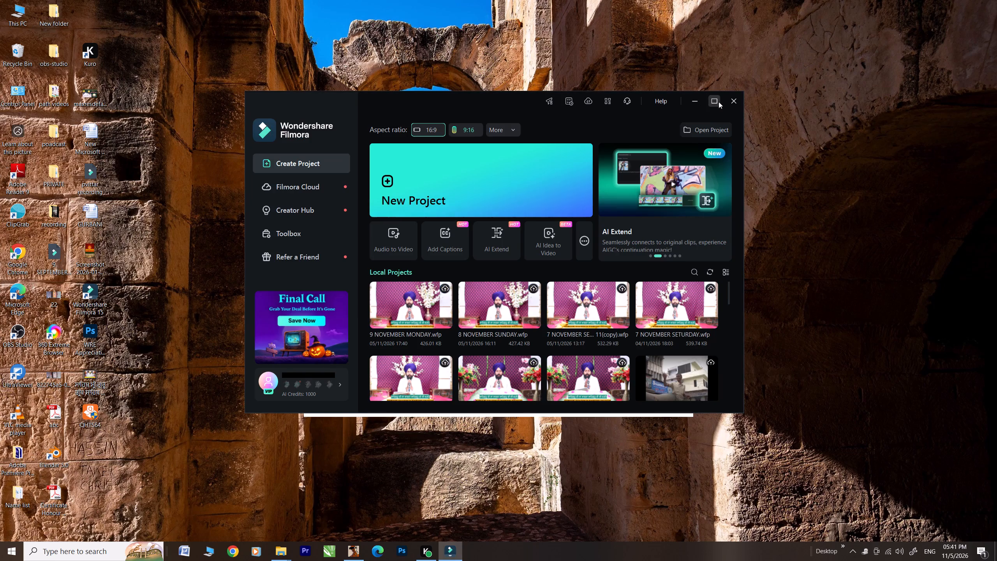
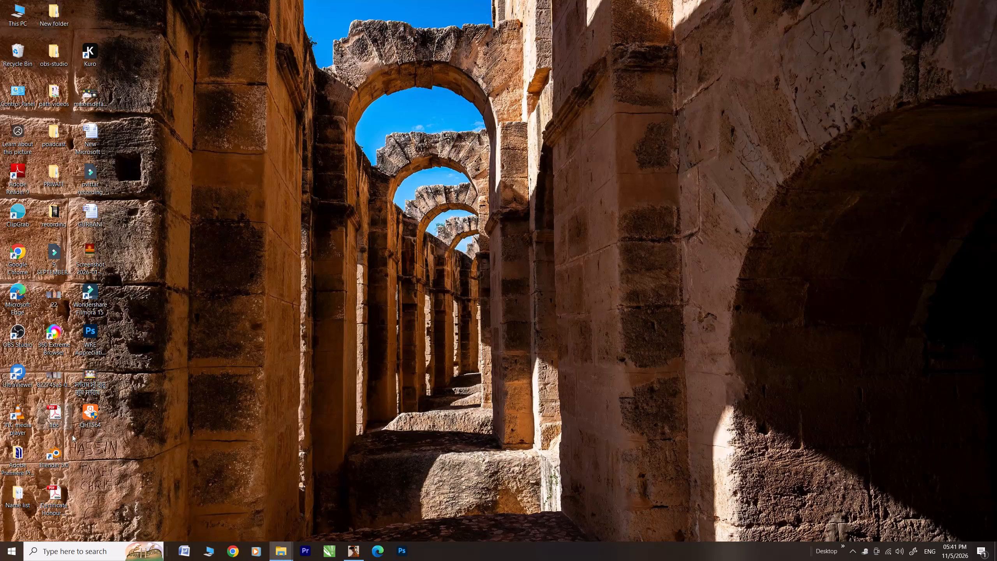
Bring up the Windows power options to end the computer session.
{"action": "left_click", "coordinate": [12, 552]}
{"action": "left_click", "coordinate": [14, 528]}
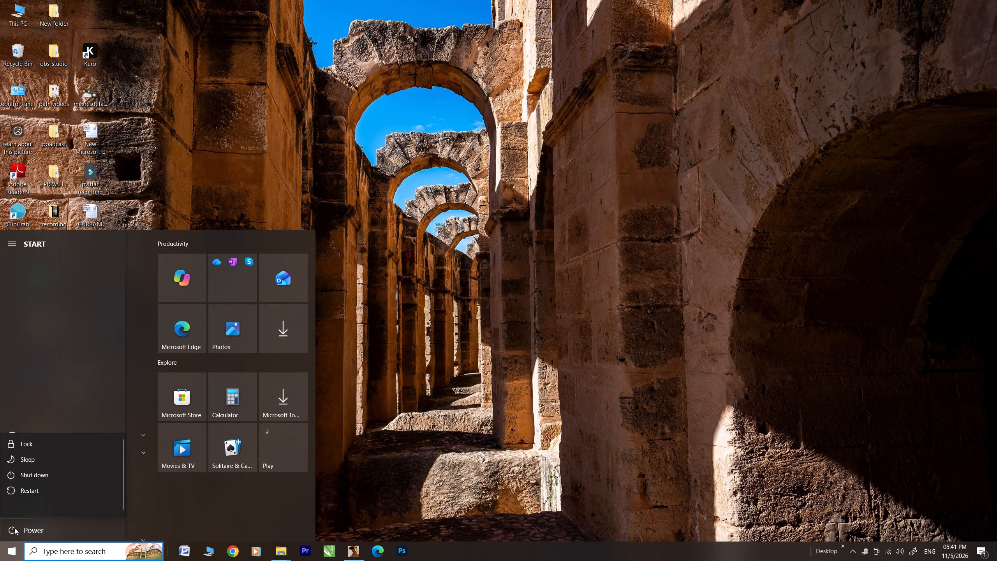